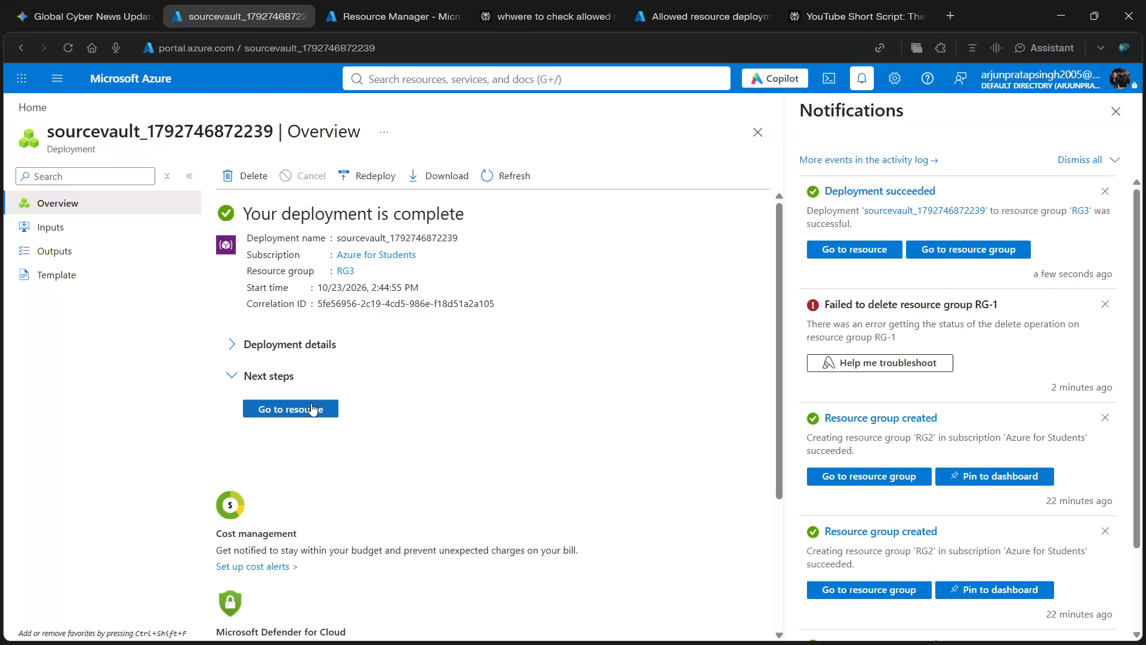
# Open the newly deployed sourcevault storage account, dismiss the notifications and look over its overview properties.
pyautogui.click(311, 403)
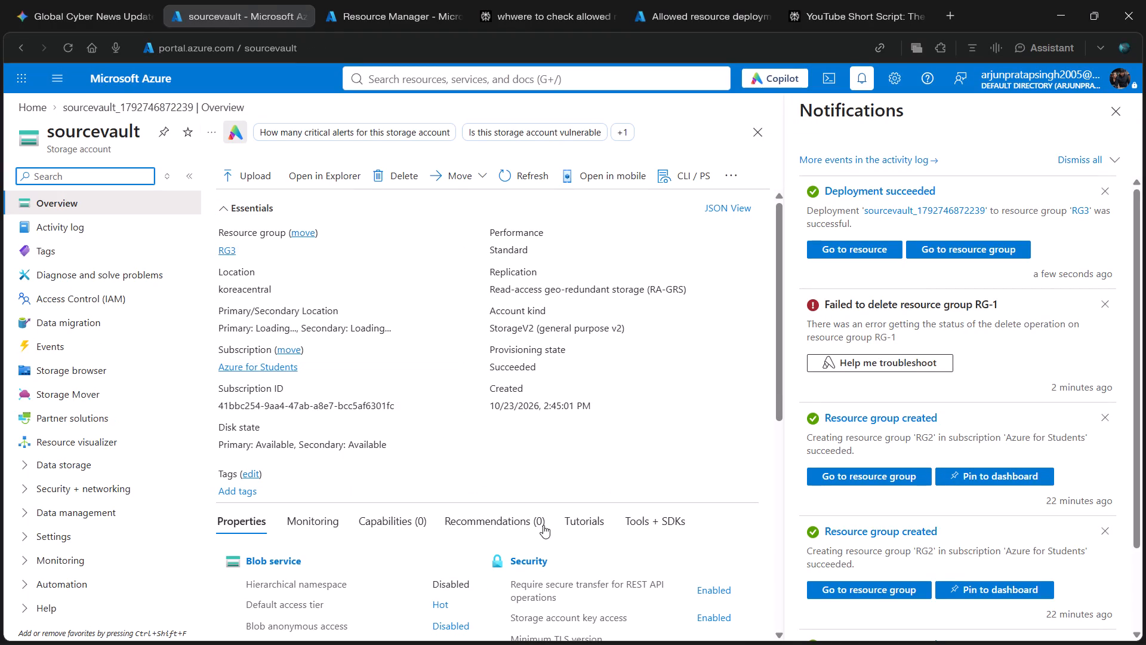
pyautogui.click(1104, 109)
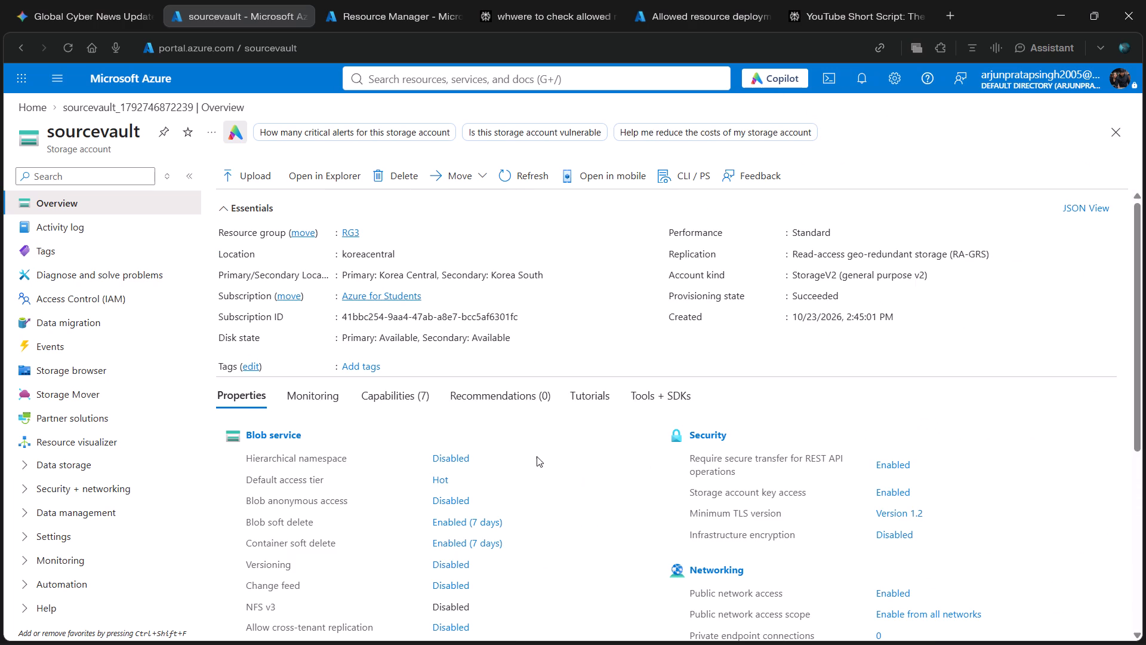
pyautogui.scroll(-1, 537, 456)
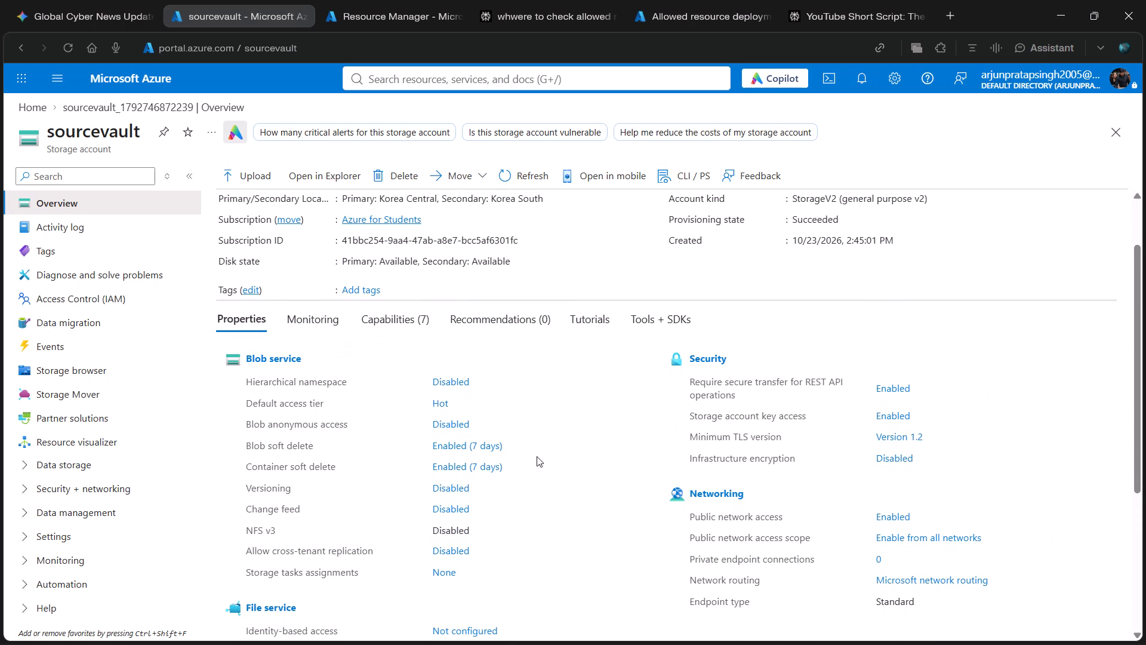
pyautogui.scroll(5, 510, 417)
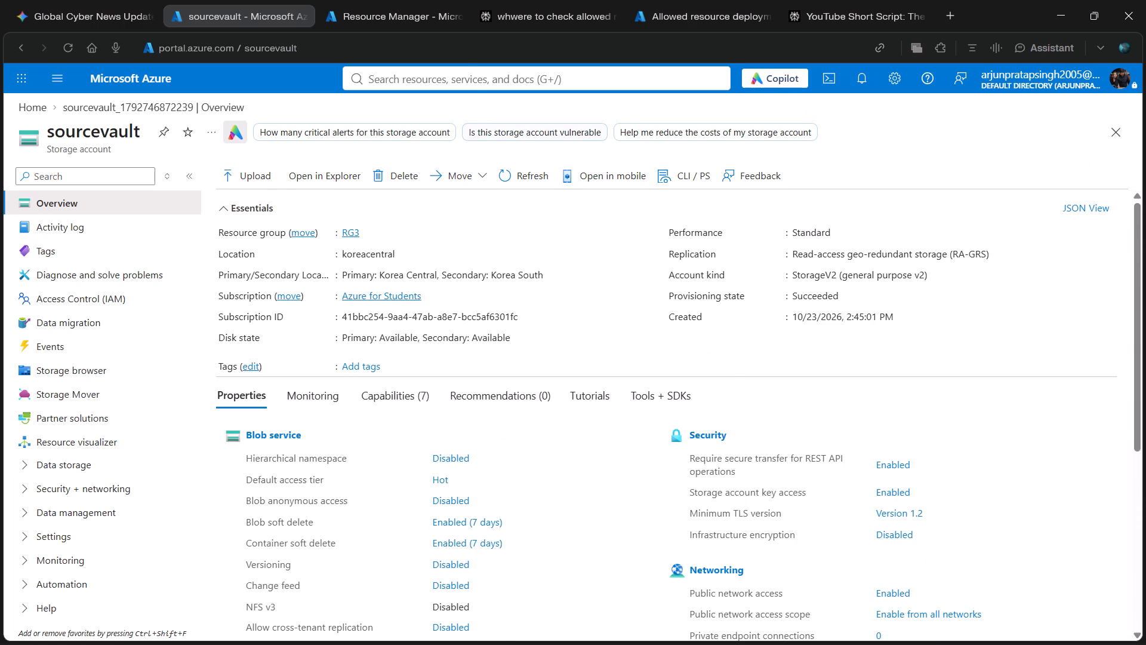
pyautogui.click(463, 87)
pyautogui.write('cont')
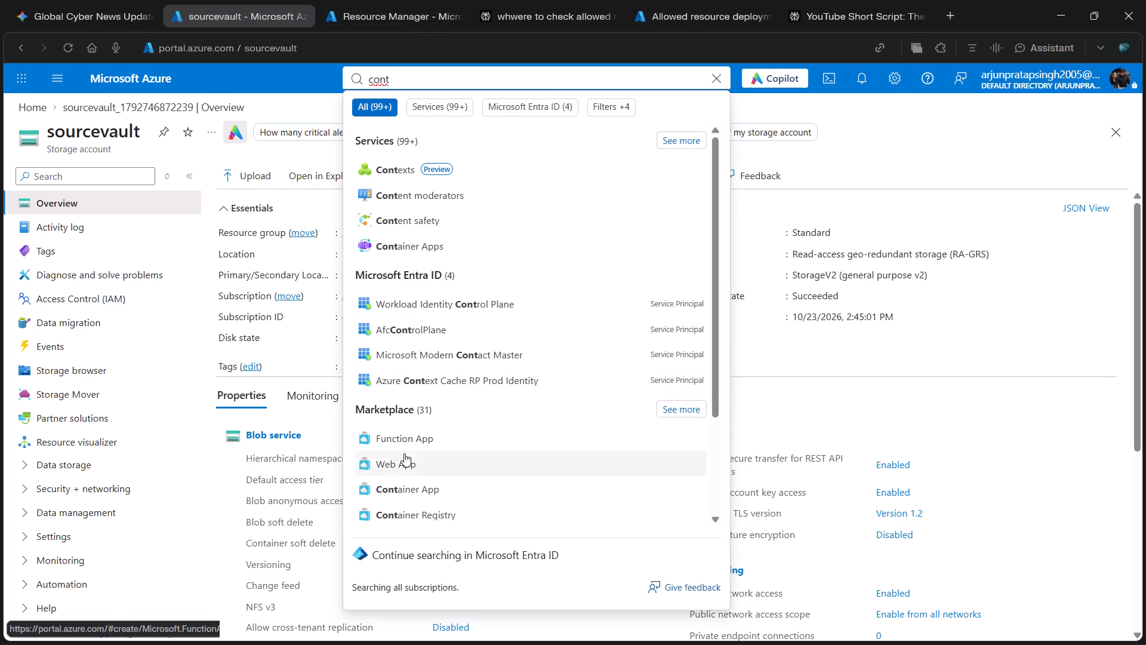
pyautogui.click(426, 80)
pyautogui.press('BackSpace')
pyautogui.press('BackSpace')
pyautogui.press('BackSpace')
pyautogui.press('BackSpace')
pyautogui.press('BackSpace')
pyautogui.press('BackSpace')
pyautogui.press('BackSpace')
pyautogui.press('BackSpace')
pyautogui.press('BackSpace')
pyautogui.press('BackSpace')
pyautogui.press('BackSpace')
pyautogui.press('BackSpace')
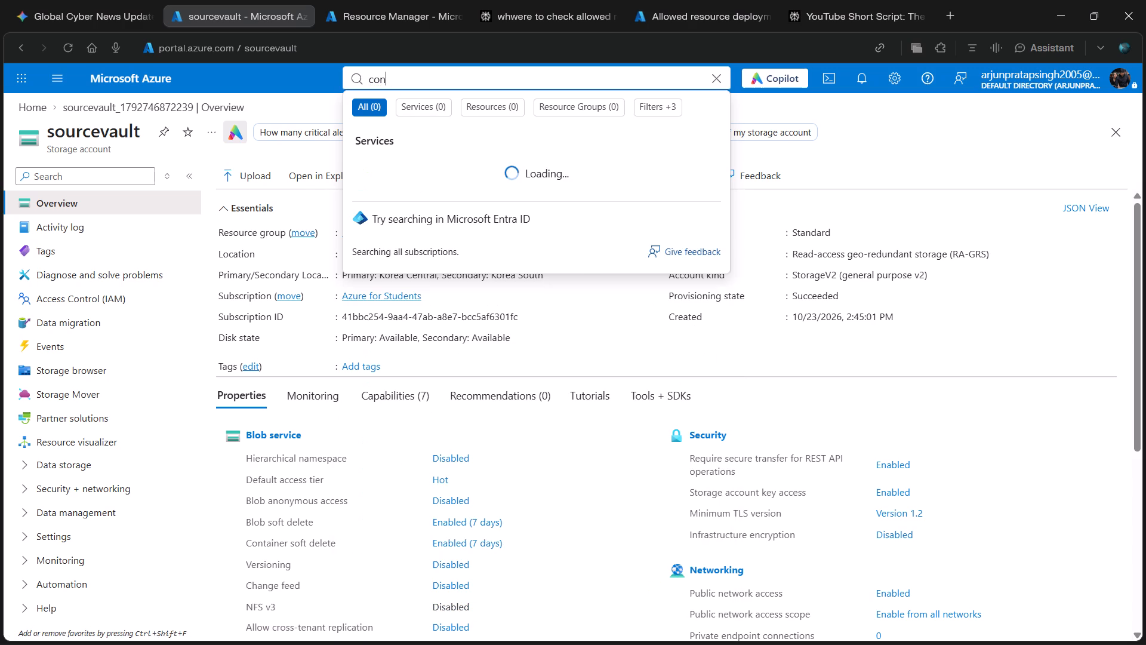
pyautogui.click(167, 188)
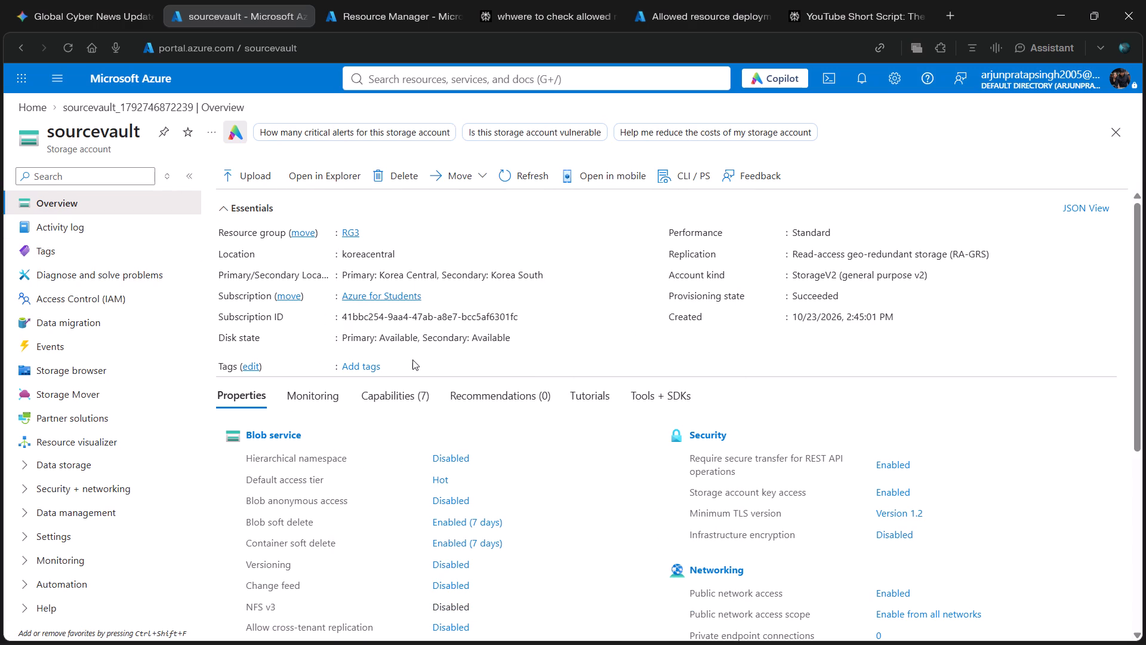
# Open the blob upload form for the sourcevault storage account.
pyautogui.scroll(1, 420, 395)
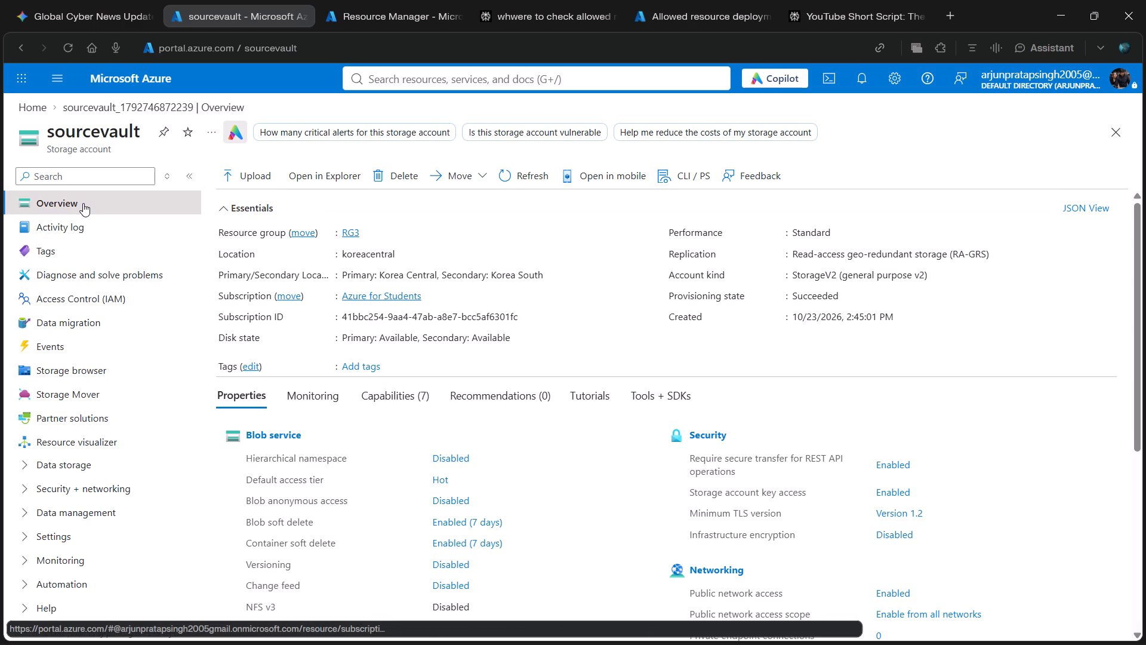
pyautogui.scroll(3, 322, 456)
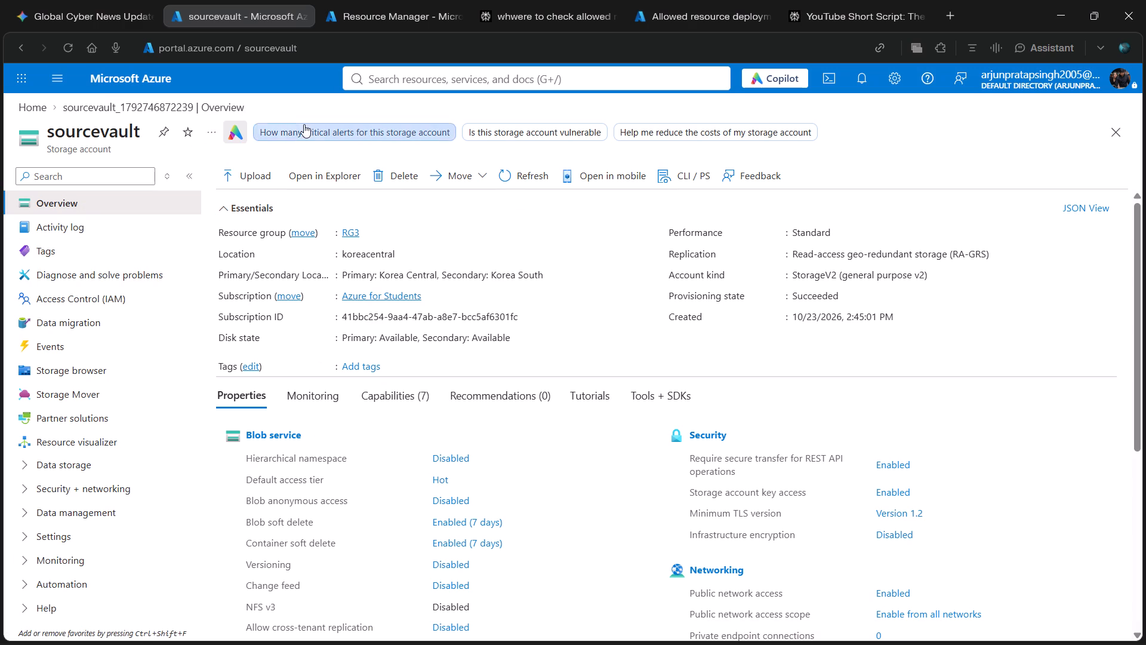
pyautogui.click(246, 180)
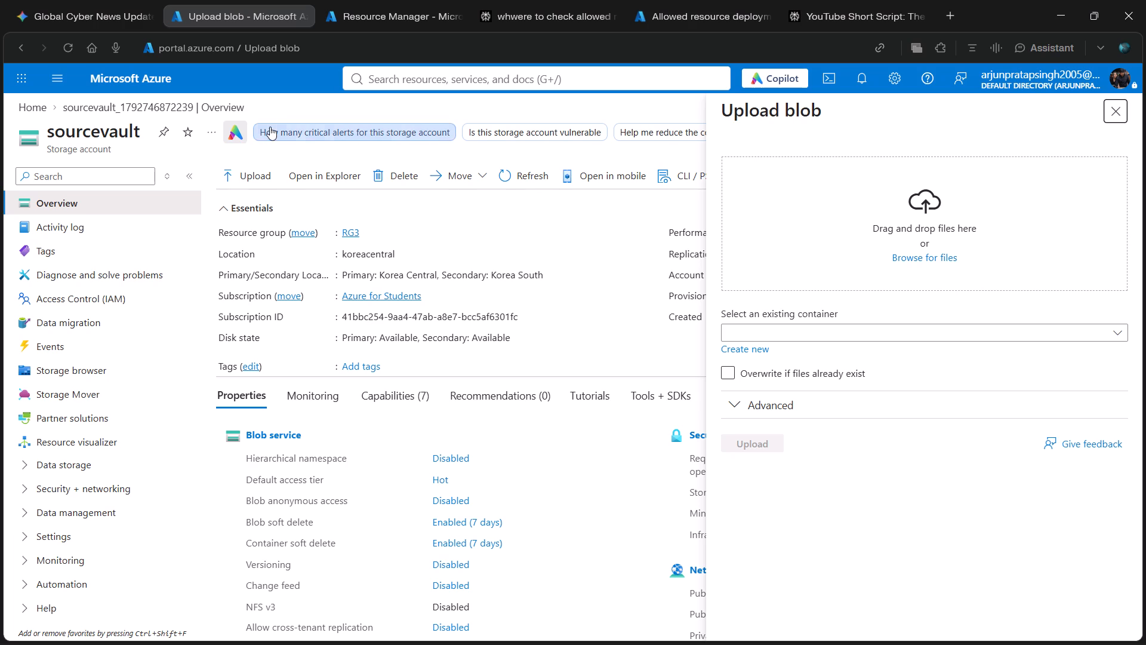
# Go back to the Blob Storage resources list in Storage center and refresh the portal.
pyautogui.hscroll(7, 181, 294)
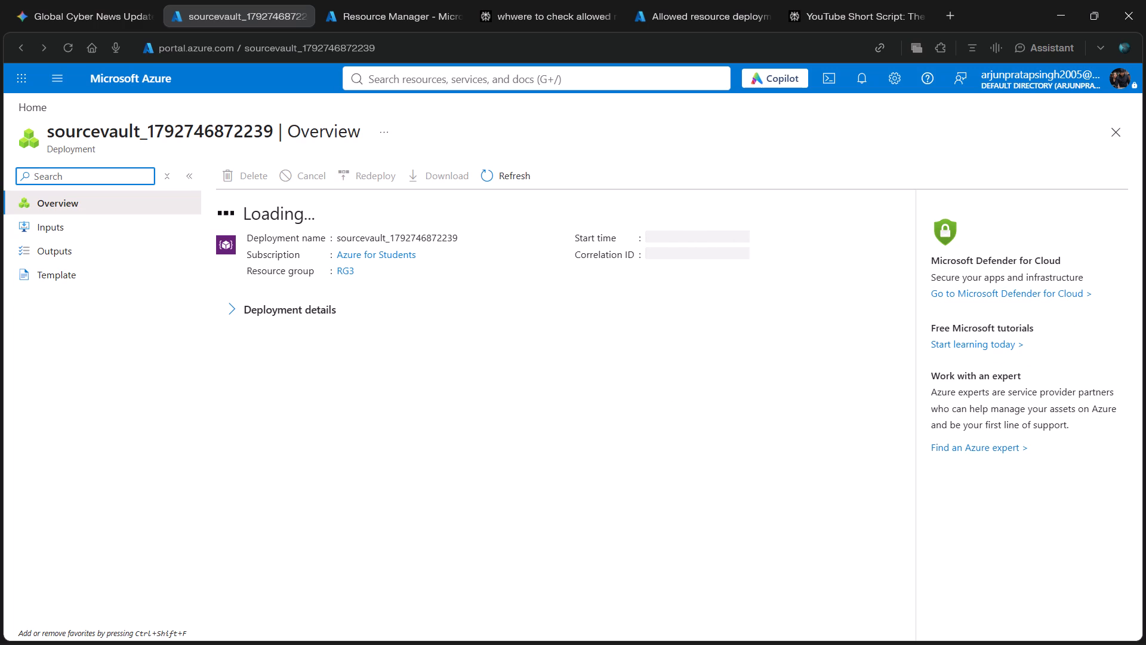
pyautogui.hscroll(7, 258, 216)
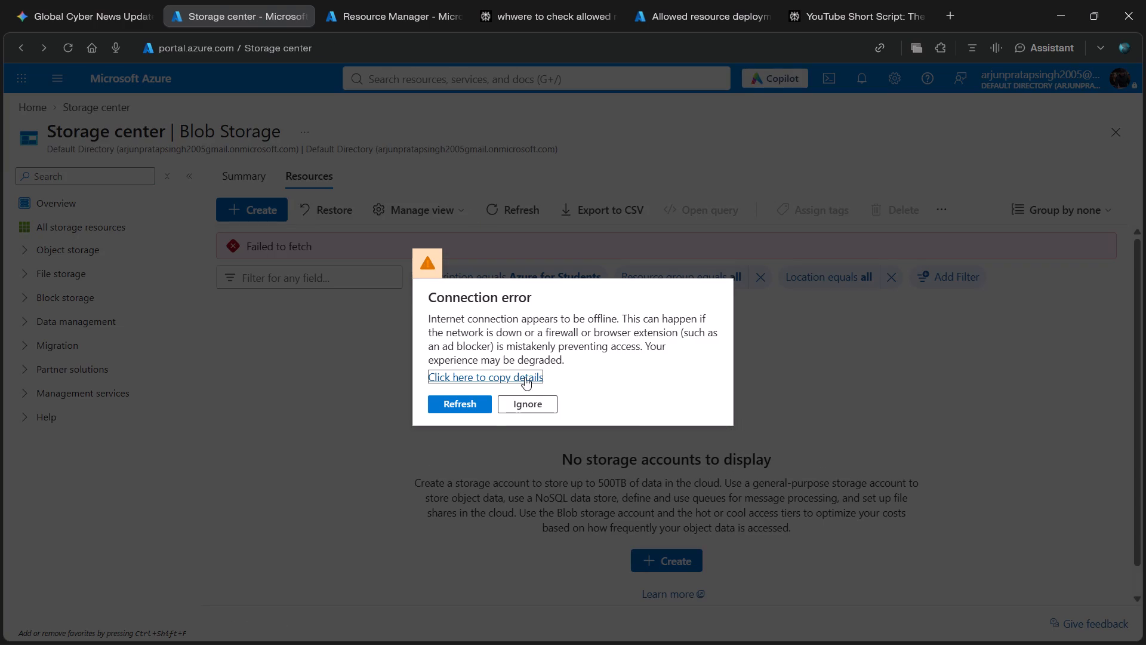
pyautogui.click(469, 405)
pyautogui.tripleClick(469, 405)
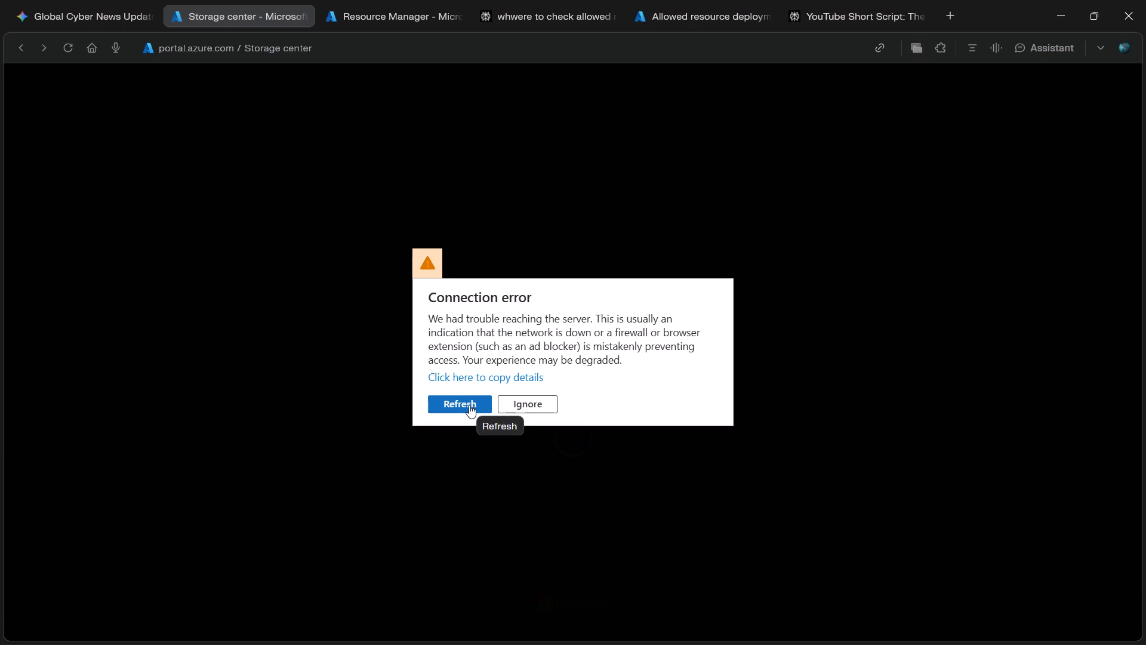
pyautogui.click(469, 405)
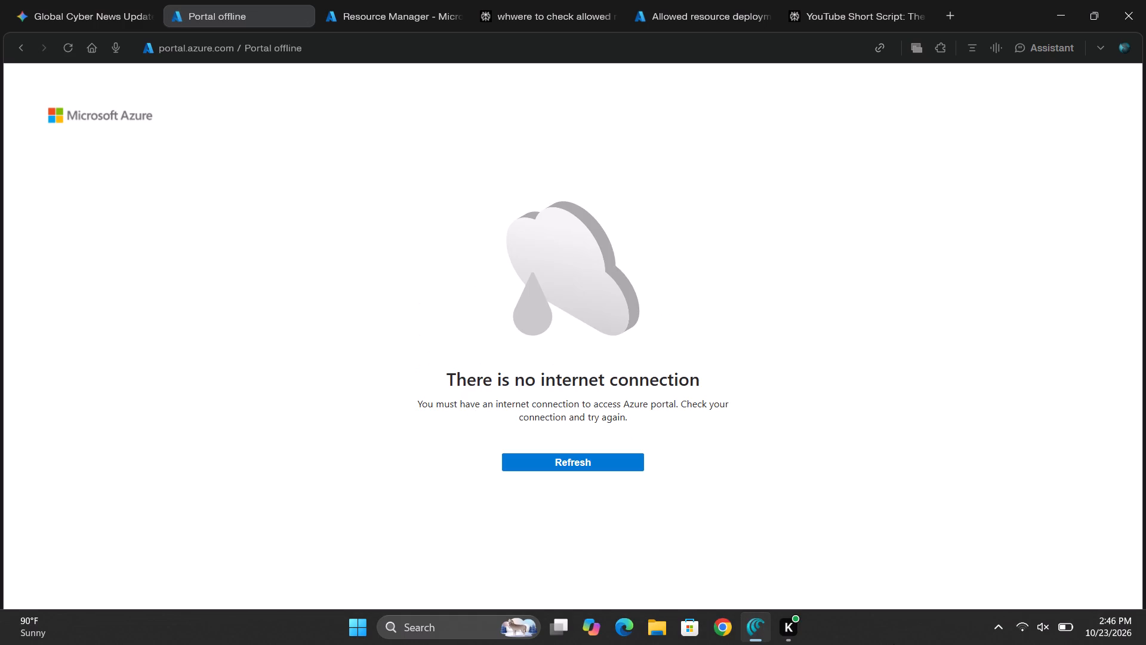
# Retry loading the offline Azure portal page and check the computer's Wi-Fi network connection.
pyautogui.tripleClick(571, 460)
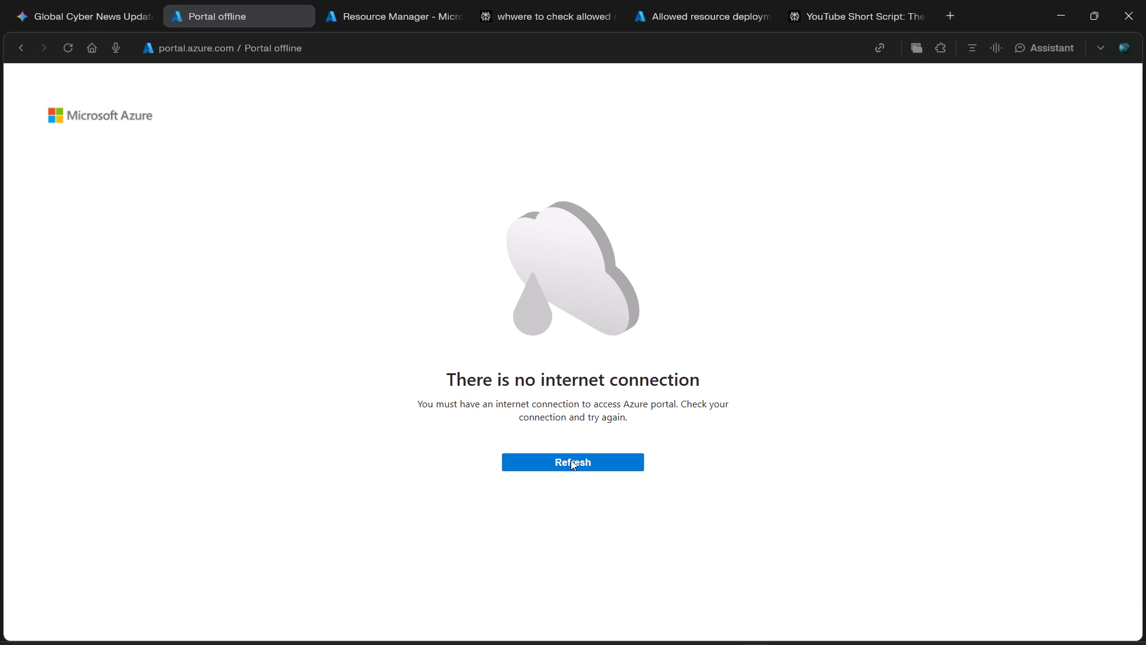
pyautogui.click(1039, 634)
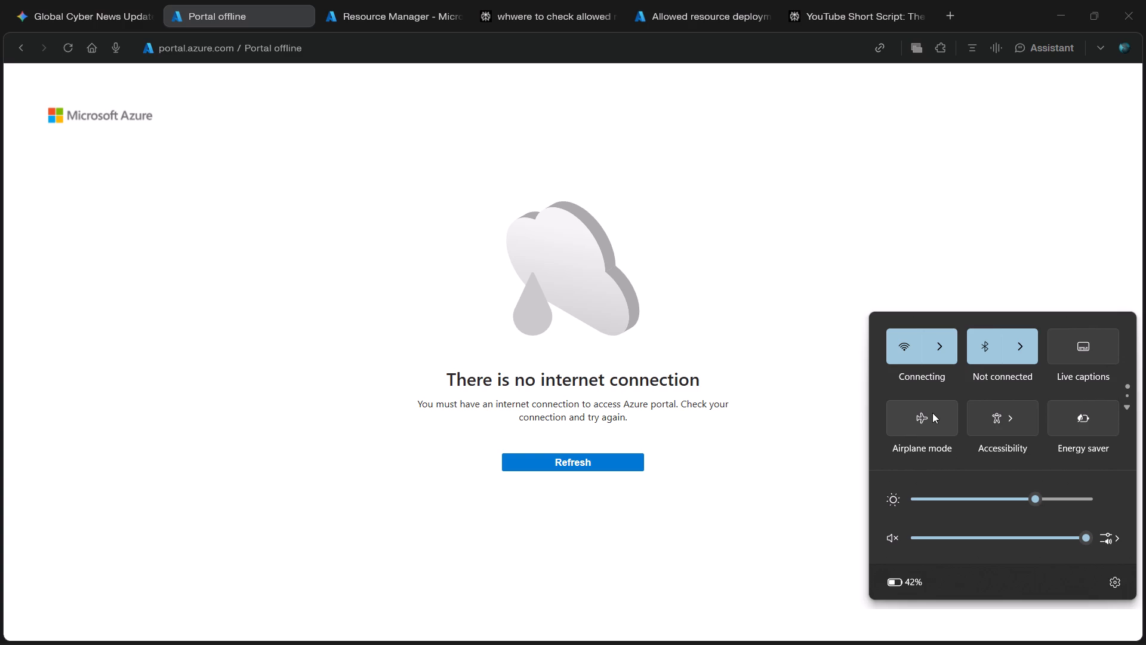
pyautogui.click(941, 365)
pyautogui.click(934, 337)
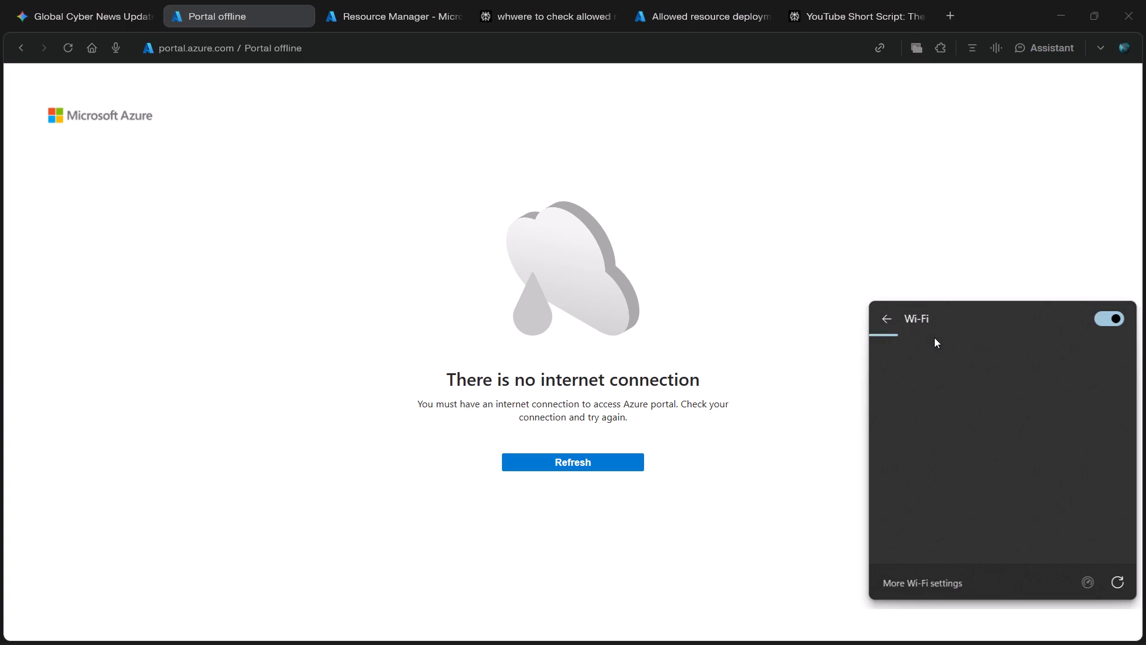
pyautogui.click(934, 337)
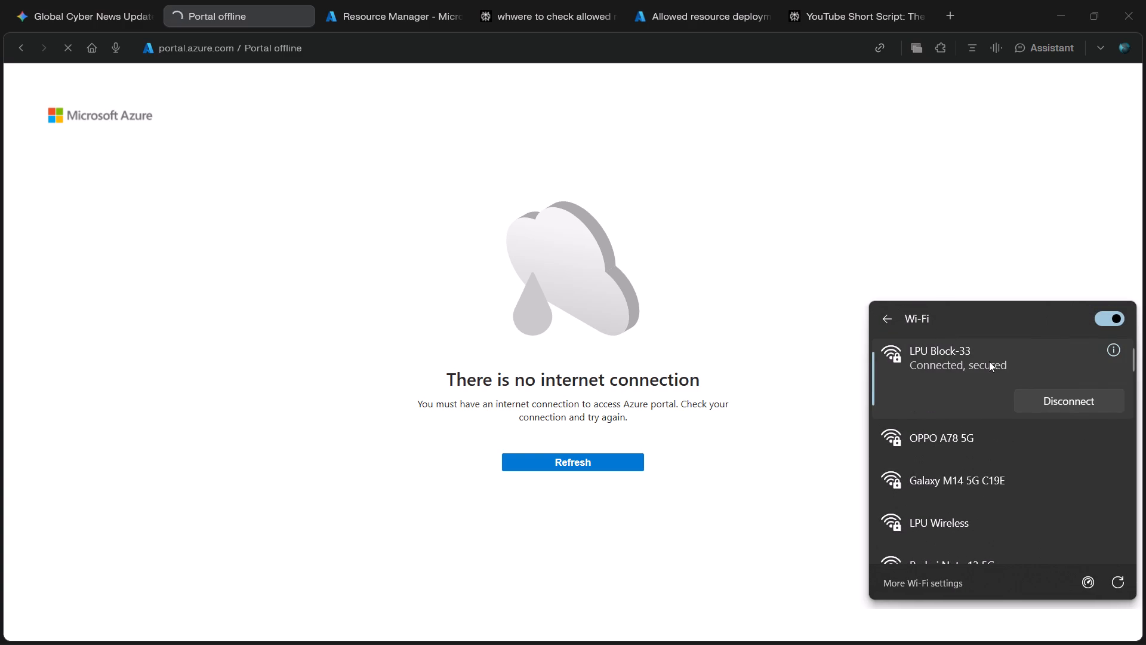
pyautogui.click(767, 320)
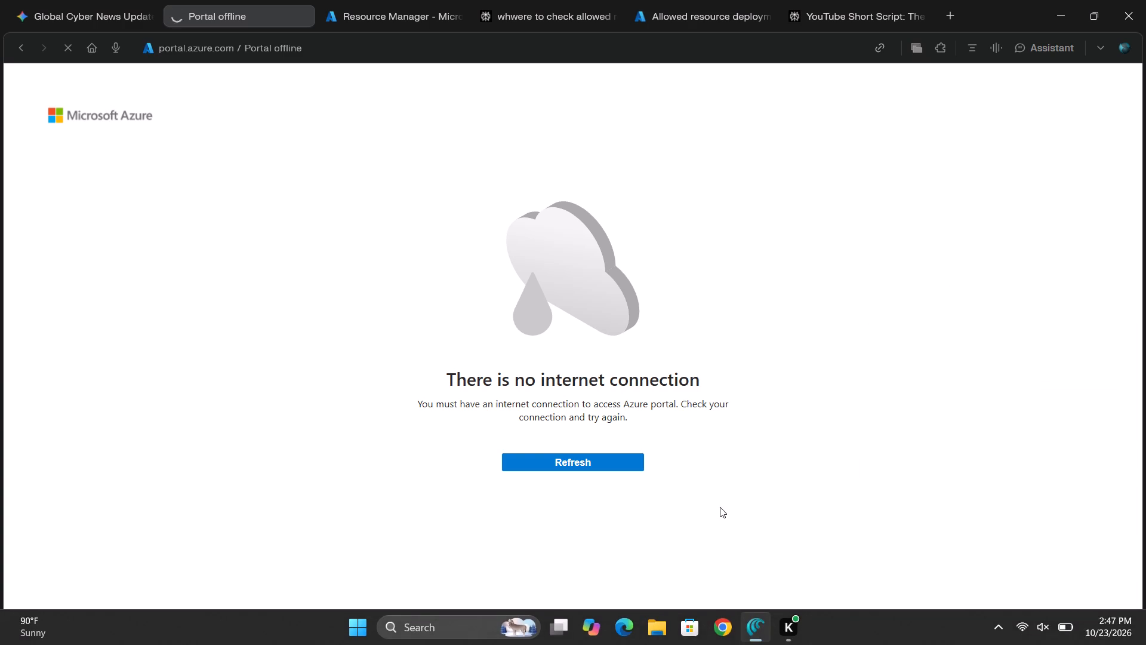
# Reload the Azure portal page to return to the Blob Storage resources in Storage center.
pyautogui.click(559, 459)
pyautogui.tripleClick(559, 459)
pyautogui.click(559, 459)
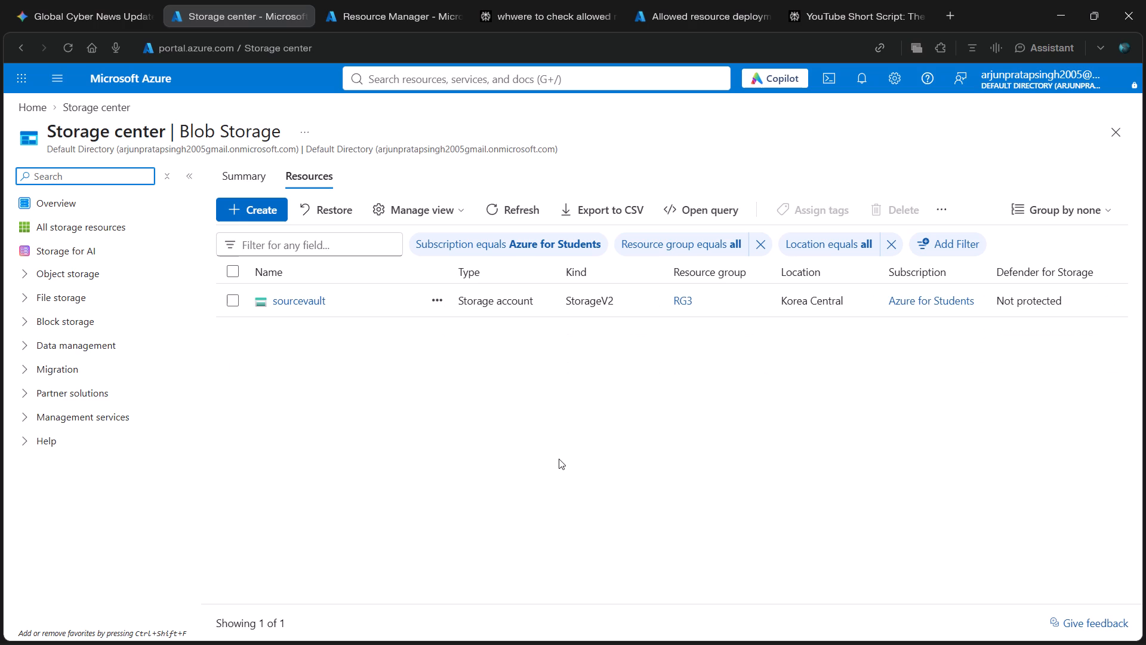
# Start creating another storage account and assign it to the existing resource group RG3.
pyautogui.click(263, 208)
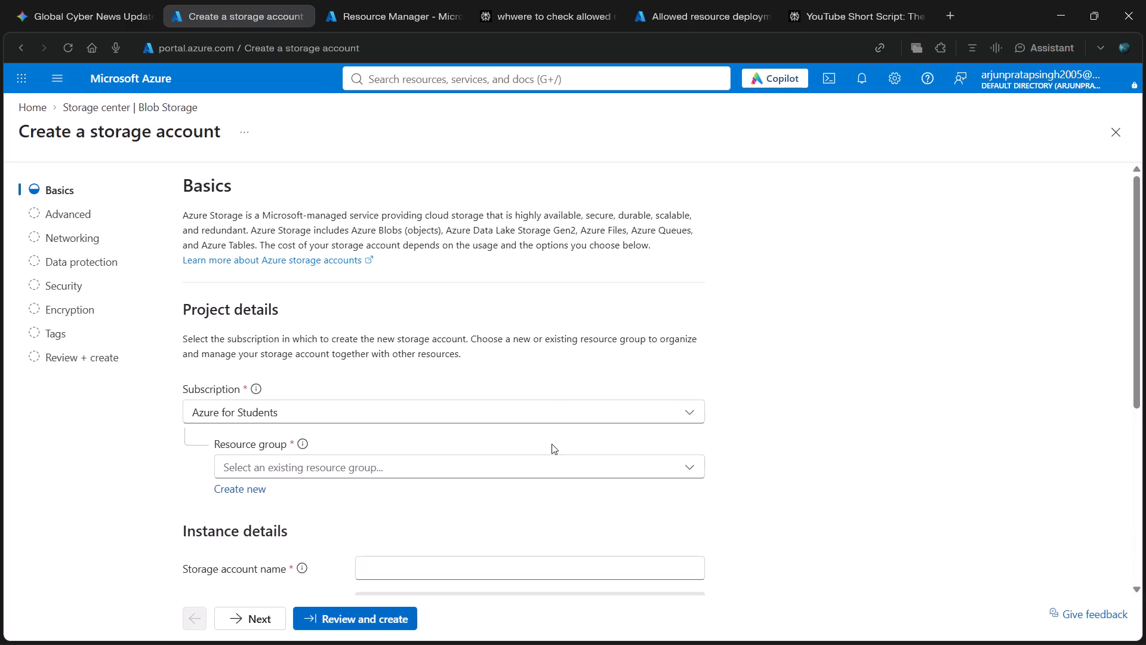
pyautogui.scroll(-1, 399, 420)
pyautogui.click(380, 395)
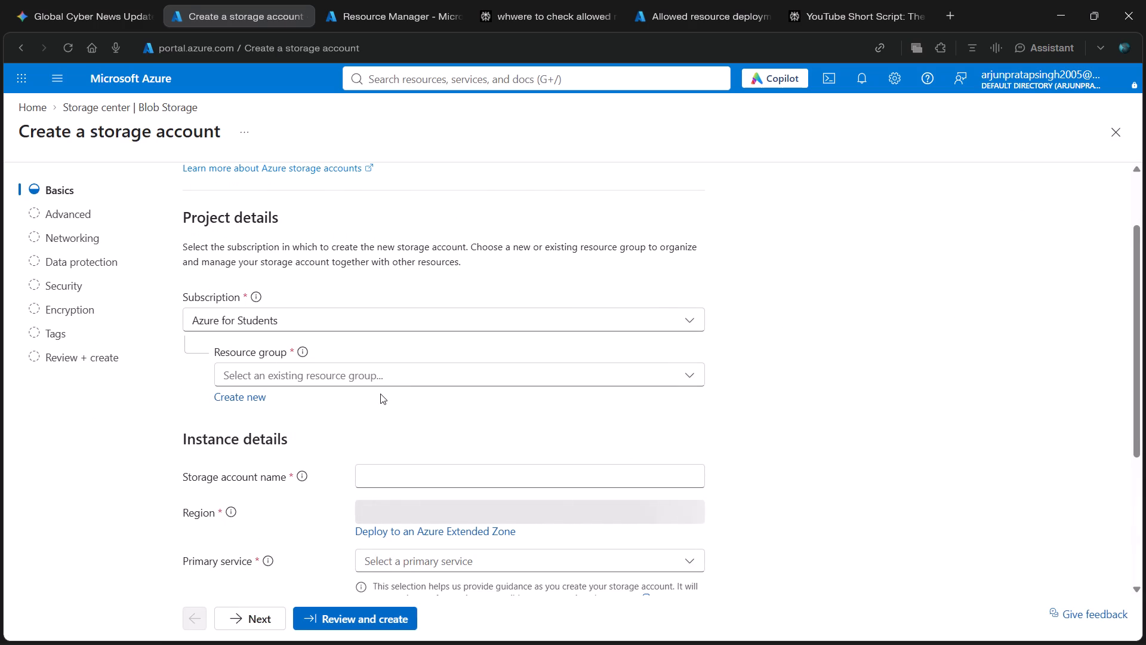
pyautogui.click(380, 394)
pyautogui.click(383, 379)
pyautogui.click(325, 458)
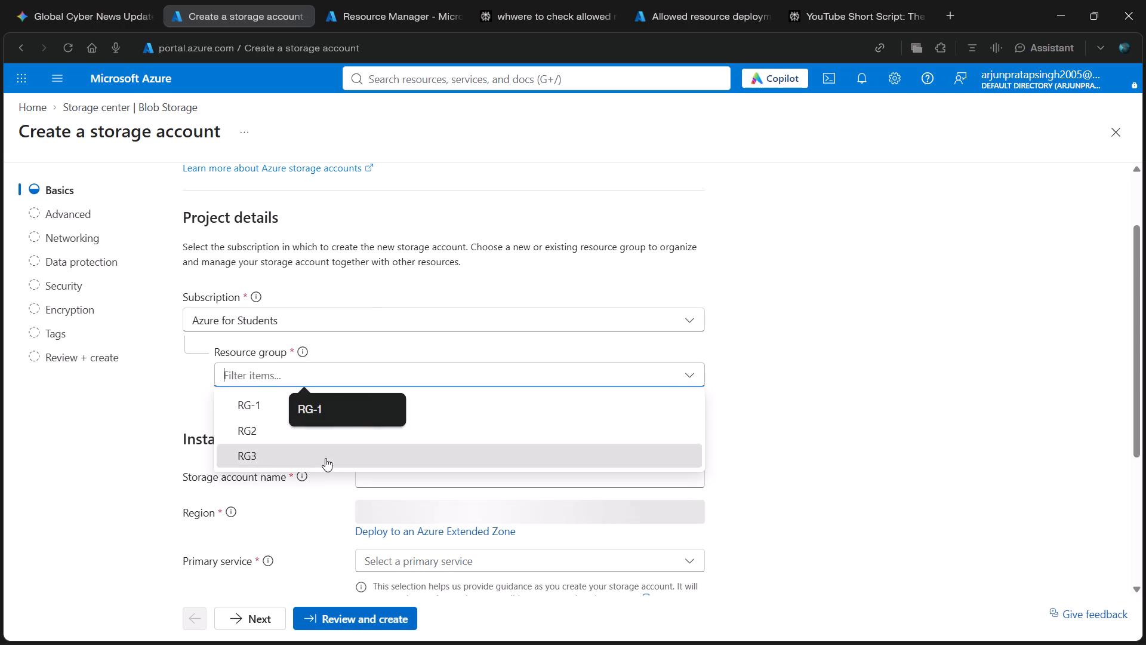
# Name the new storage account destinationvault, all in lowercase.
pyautogui.click(403, 471)
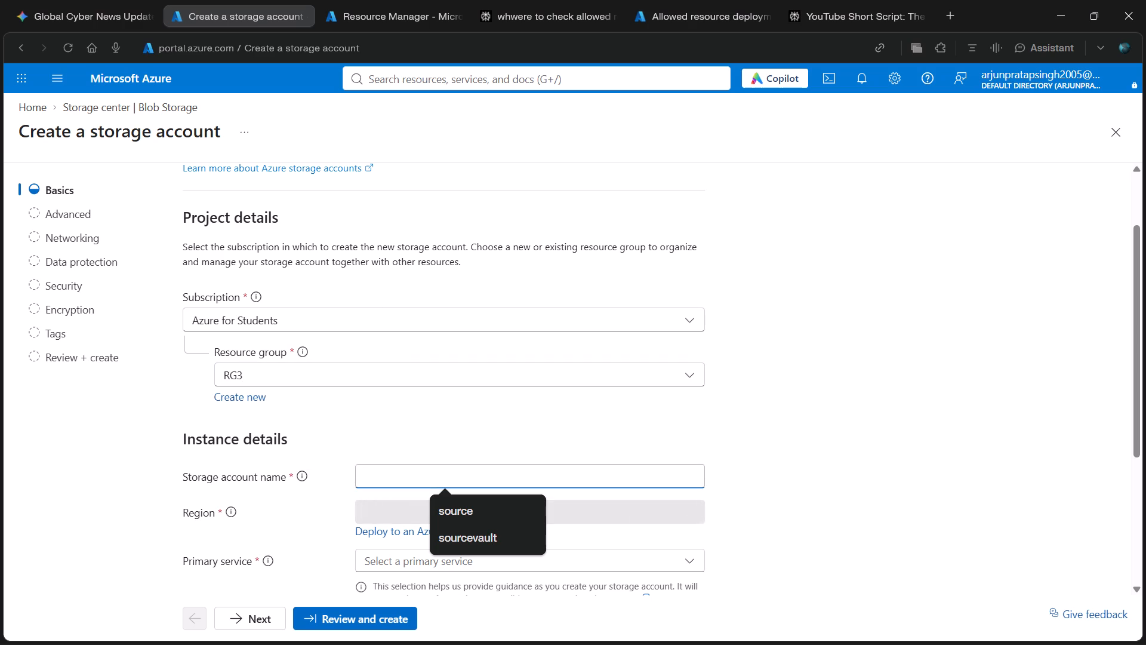
pyautogui.write('DESTINATION')
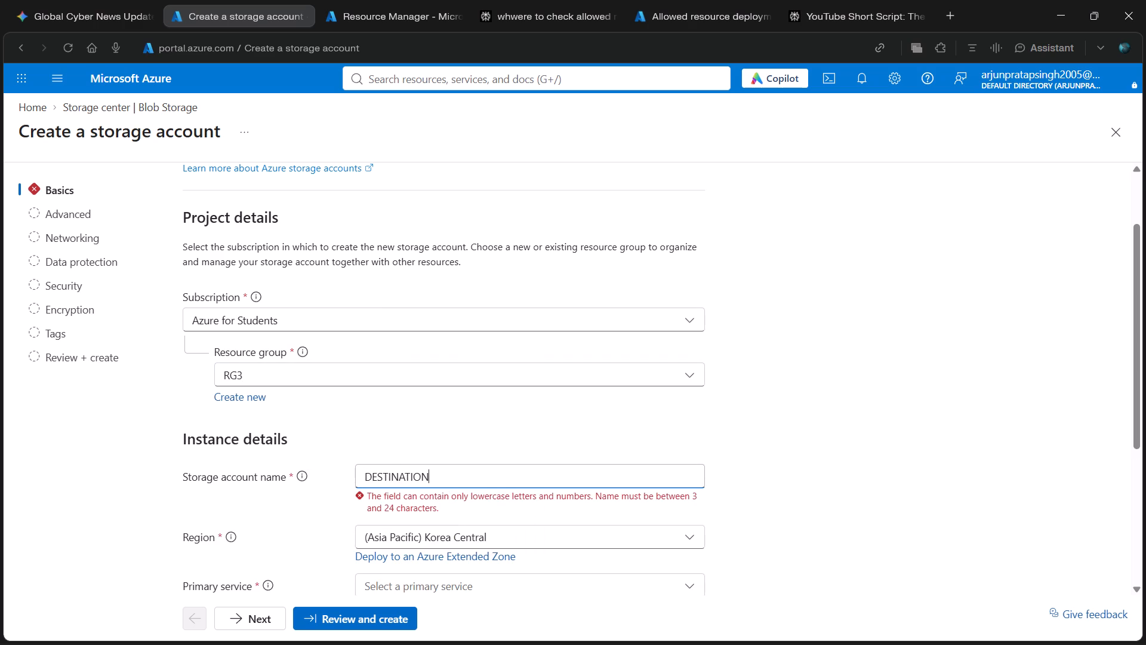
pyautogui.press('BackSpace')
pyautogui.press('BackSpace')
pyautogui.press('BackSpace')
pyautogui.press('BackSpace')
pyautogui.press('BackSpace')
pyautogui.press('BackSpace')
pyautogui.press('BackSpace')
pyautogui.press('BackSpace')
pyautogui.press('BackSpace')
pyautogui.press('BackSpace')
pyautogui.press('BackSpace')
pyautogui.press('BackSpace')
pyautogui.press('BackSpace')
pyautogui.press('BackSpace')
pyautogui.press('BackSpace')
pyautogui.press('BackSpace')
pyautogui.press('BackSpace')
pyautogui.press('BackSpace')
pyautogui.press('BackSpace')
pyautogui.write('destinationvault')
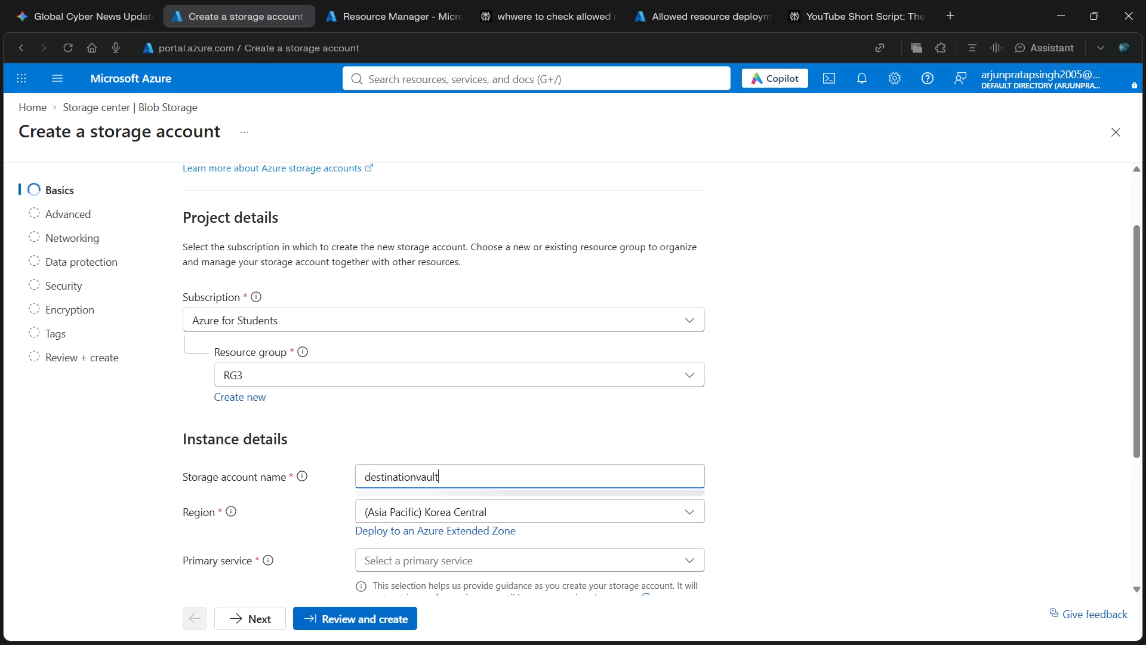
# Set the primary service to Azure Files and the media tier to SSD (premium).
pyautogui.scroll(-4, 626, 479)
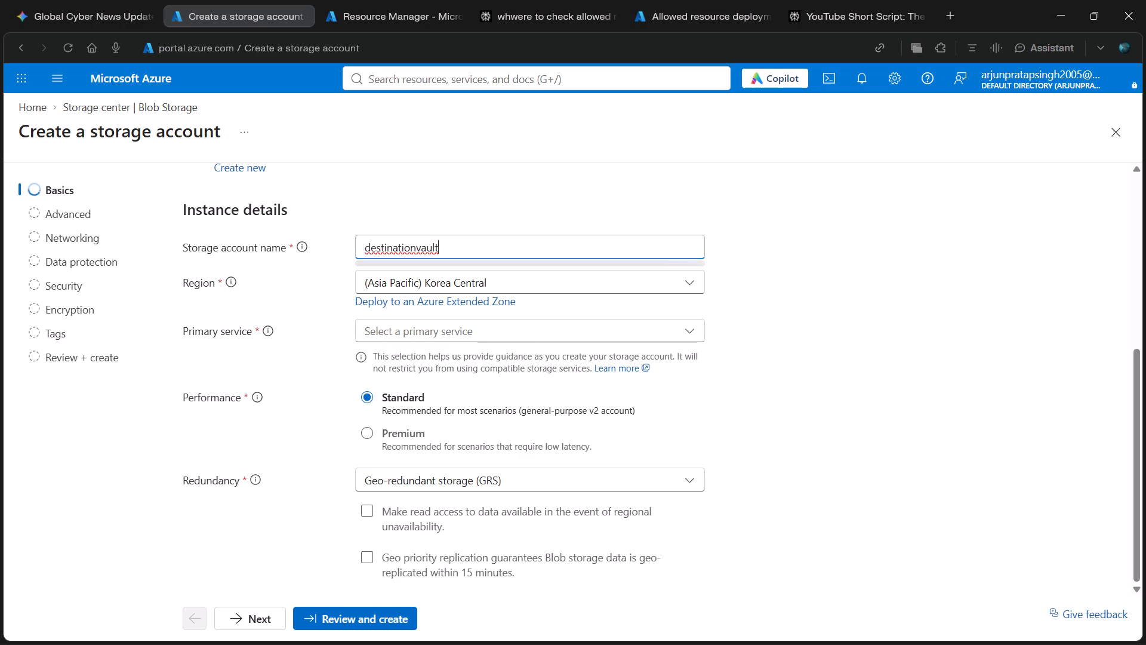
pyautogui.click(417, 354)
pyautogui.click(453, 336)
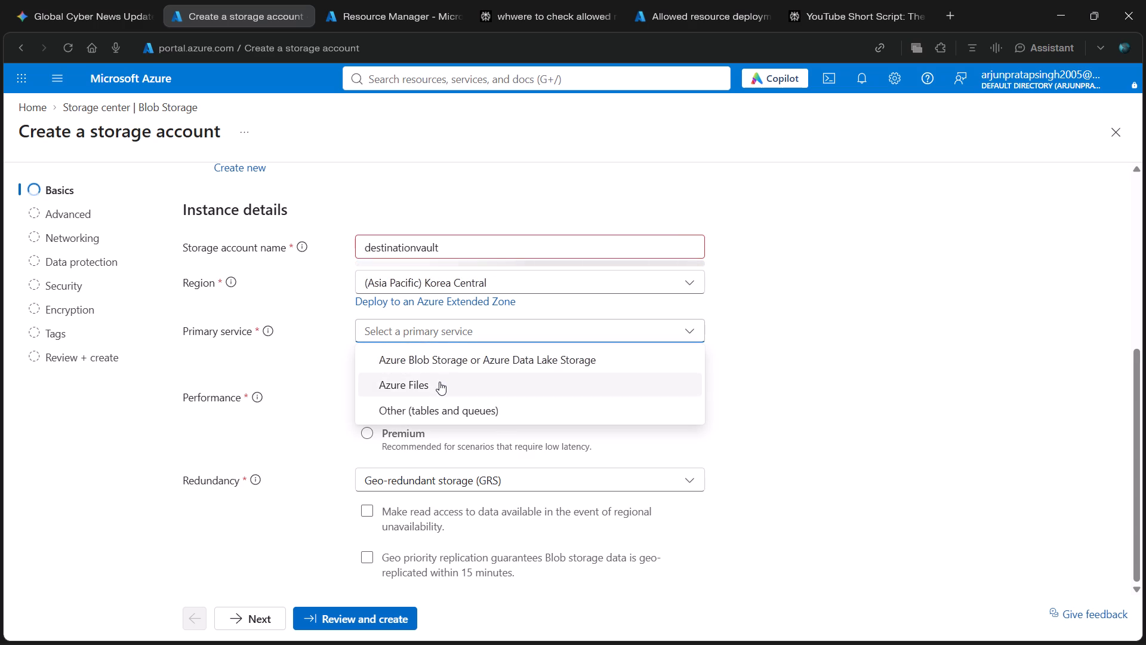
pyautogui.click(439, 382)
pyautogui.scroll(-2, 388, 401)
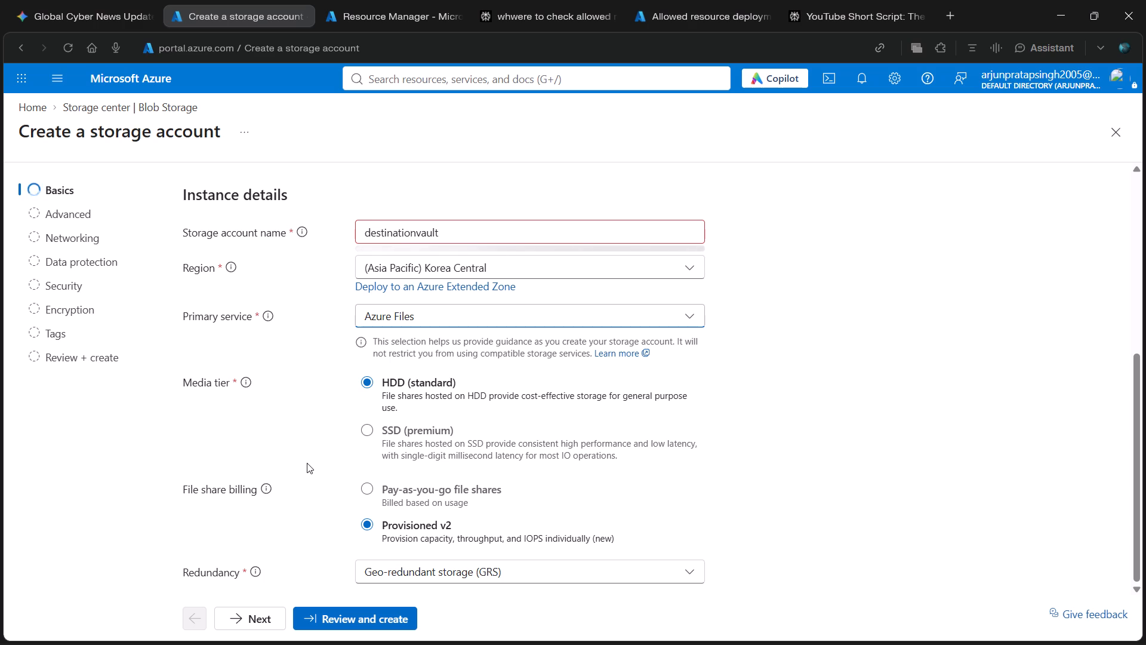
pyautogui.click(362, 432)
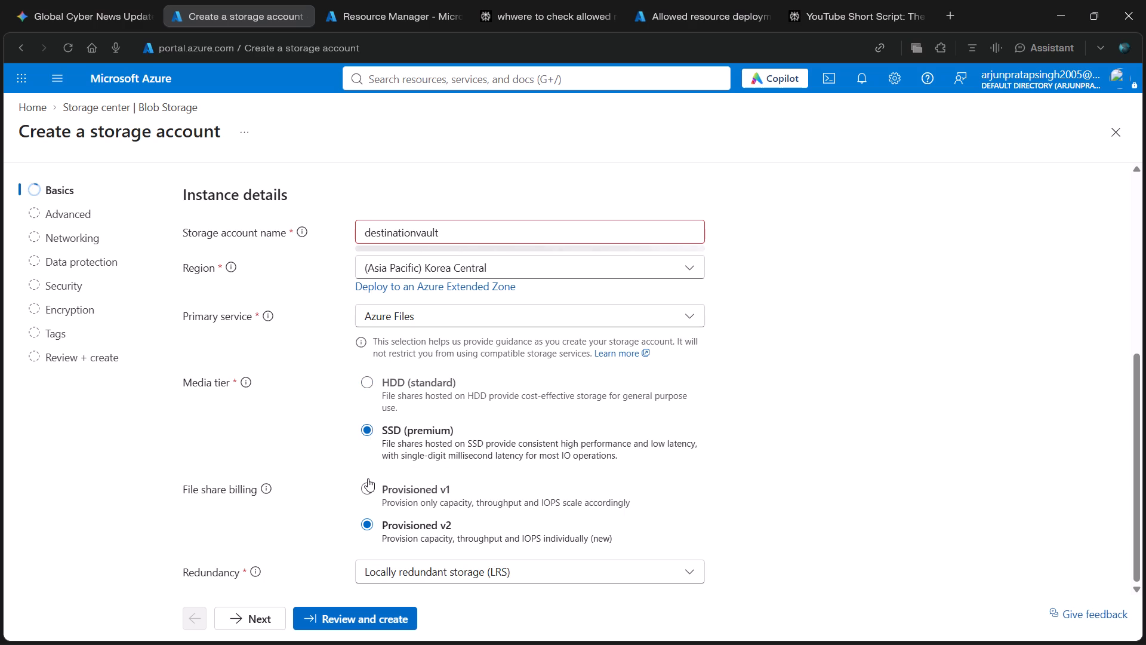
pyautogui.scroll(-1, 368, 478)
# Proceed to the final review of the new storage account and go through its configuration summary.
pyautogui.click(372, 620)
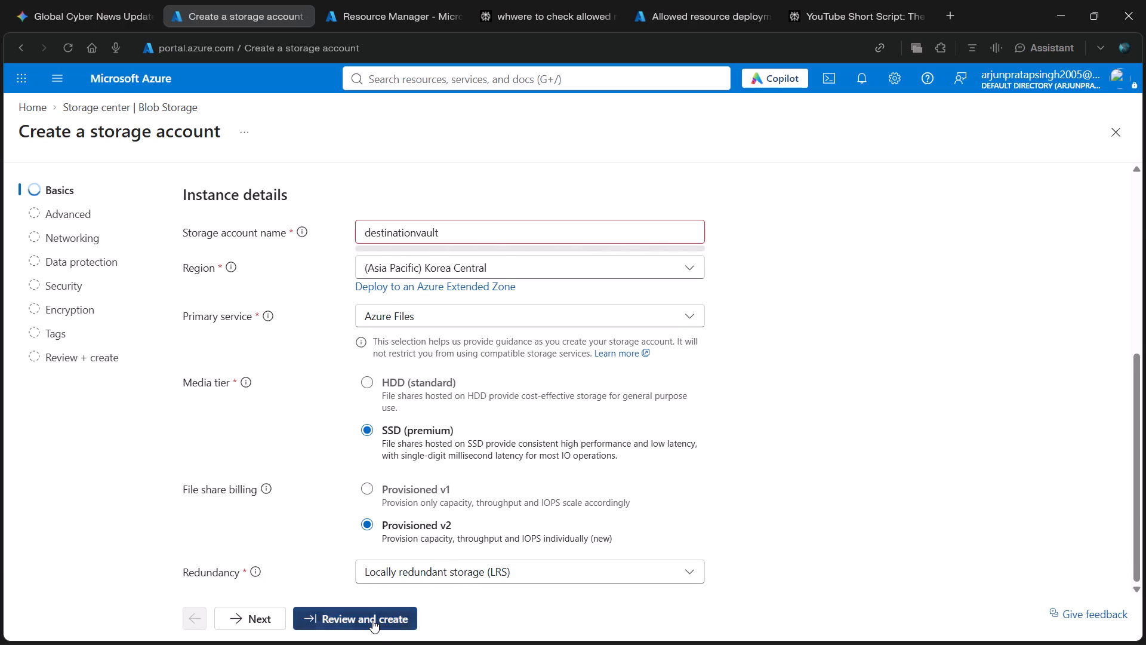
pyautogui.scroll(-9, 383, 485)
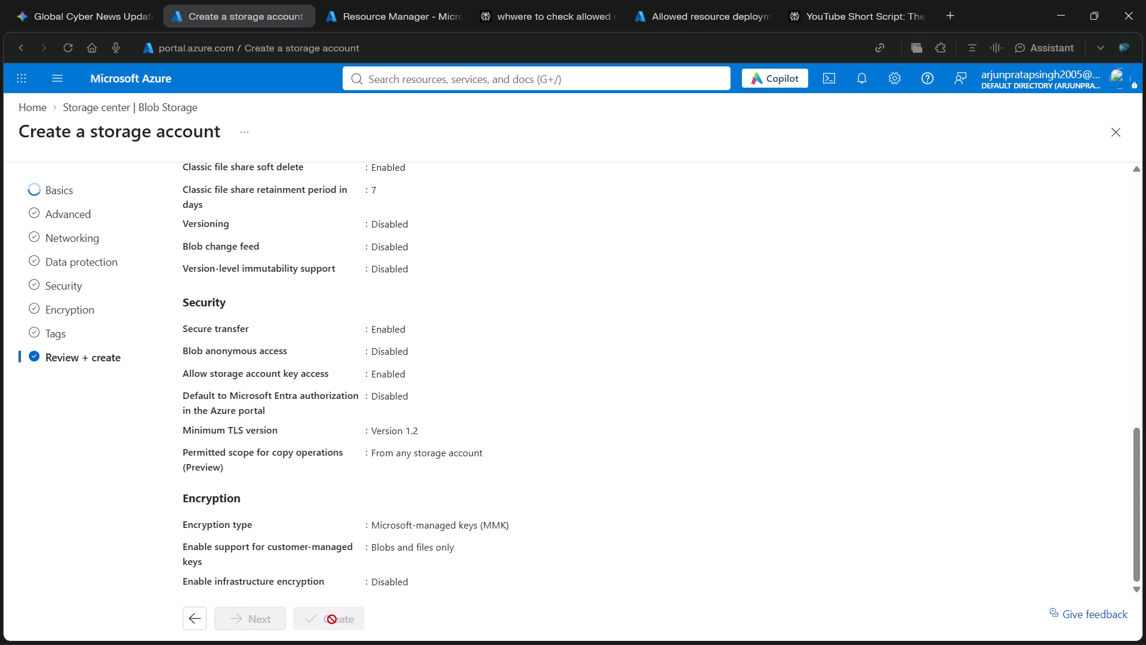
pyautogui.scroll(-3, 346, 512)
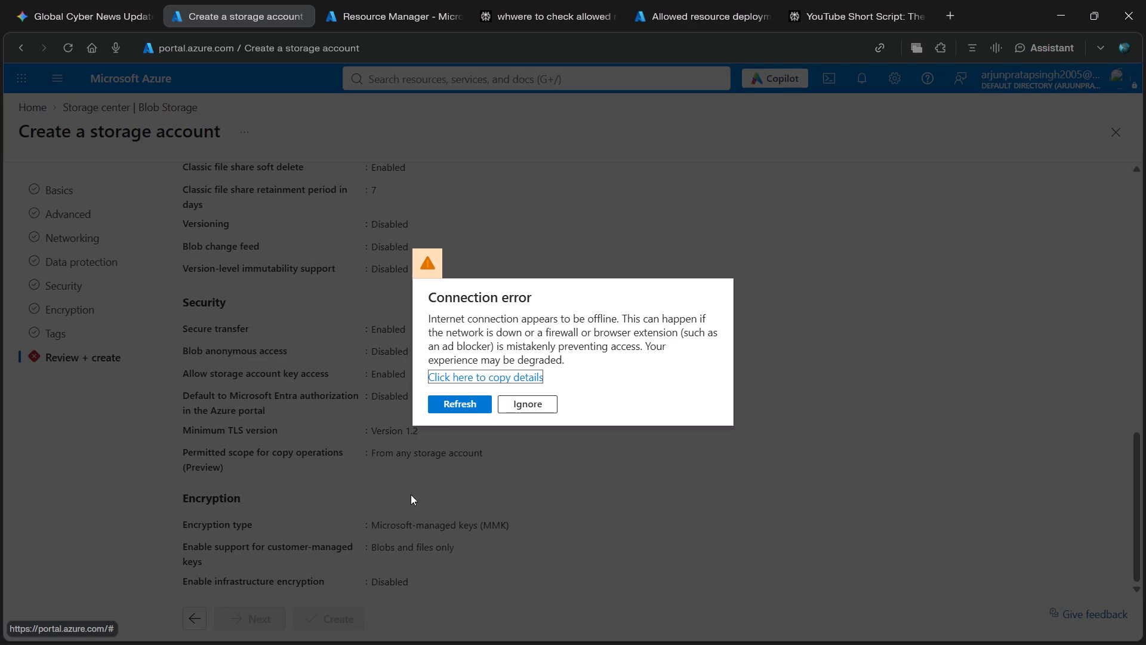
# Refresh the portal from the connection error dialog.
pyautogui.moveTo(454, 393); pyautogui.dragTo(463, 406)
pyautogui.doubleClick(463, 406)
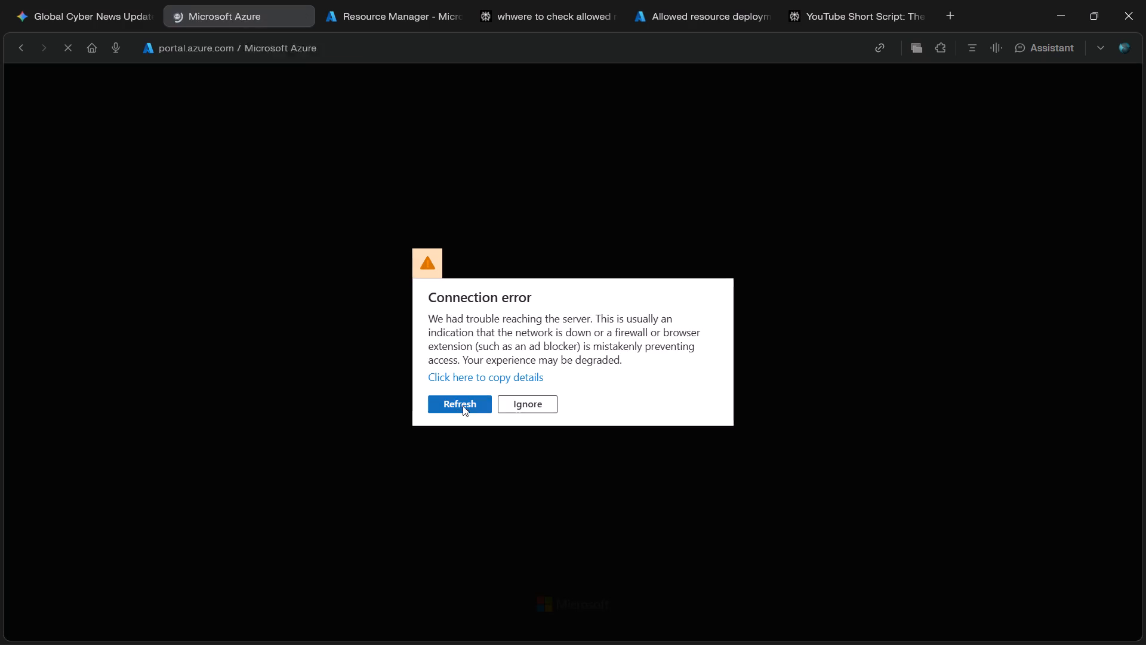
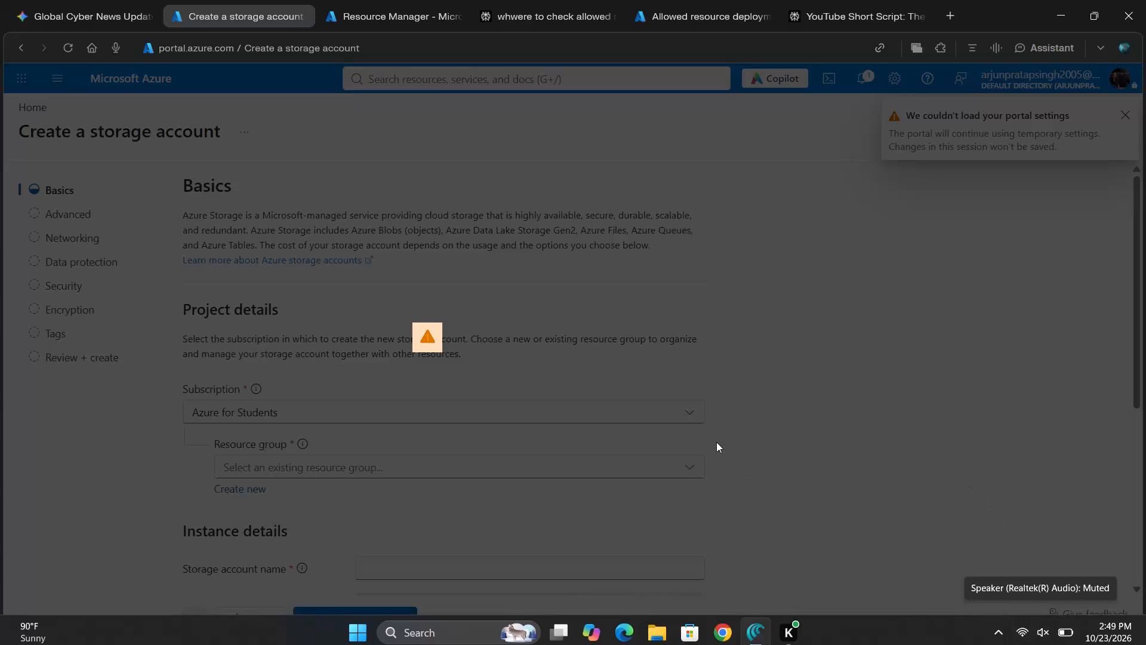
# Reload the storage account creation page to clear the stuck error dialog.
pyautogui.click(570, 391)
pyautogui.tripleClick(408, 328)
pyautogui.doubleClick(408, 328)
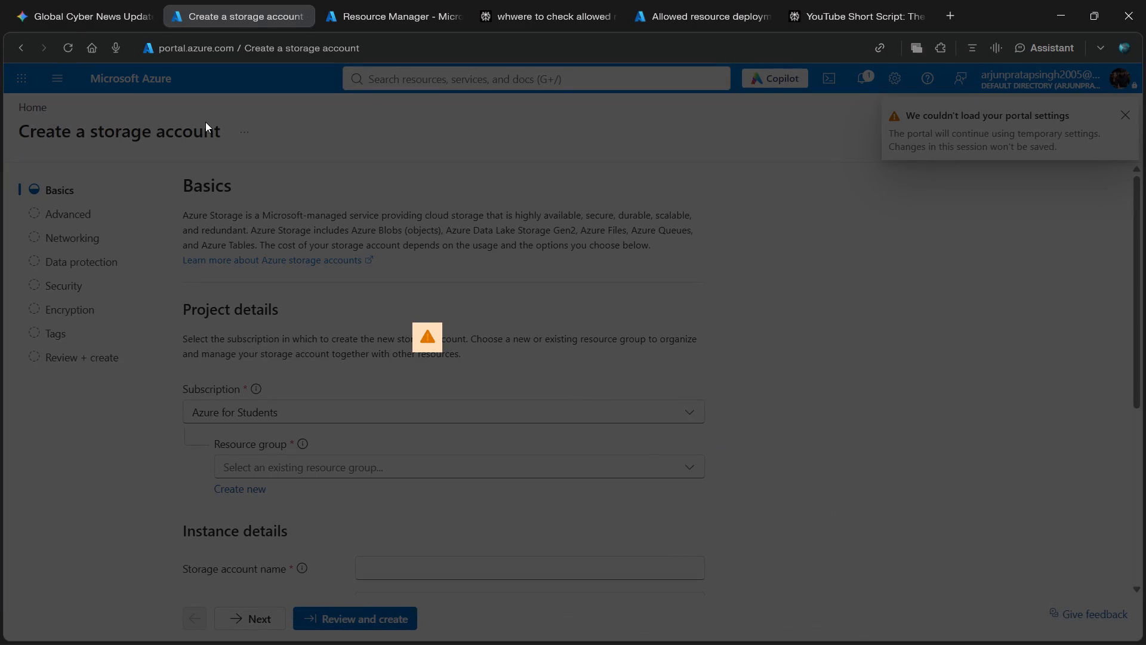
pyautogui.click(68, 49)
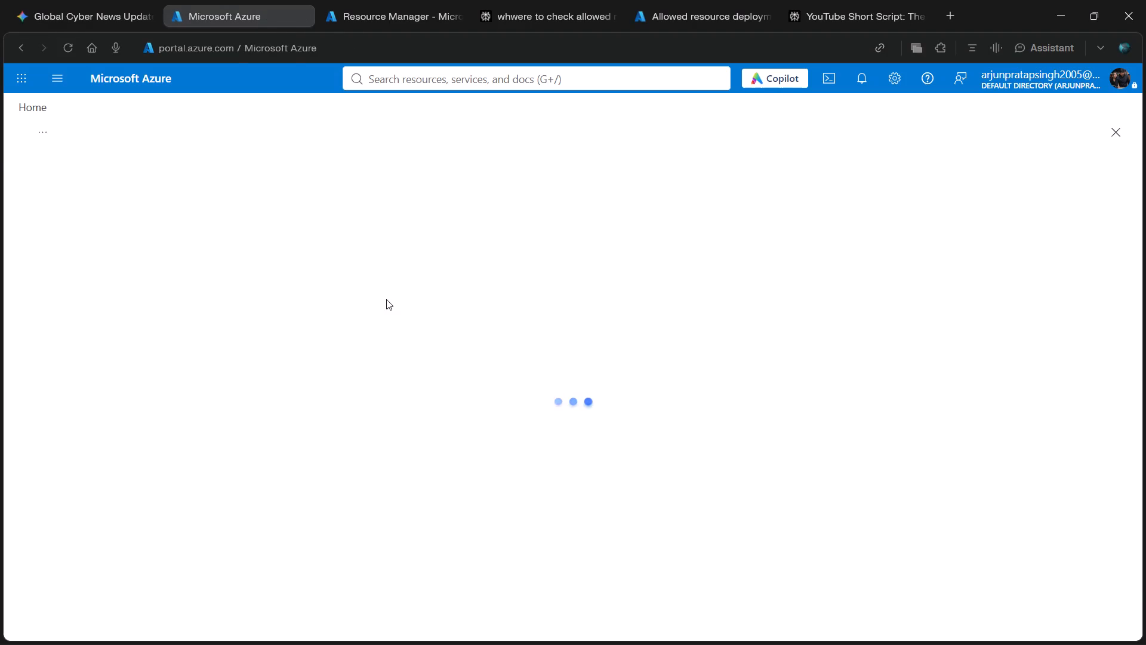
# Choose resource group RG3 and name the new storage account destinationvault.
pyautogui.scroll(-2, 345, 334)
pyautogui.click(347, 304)
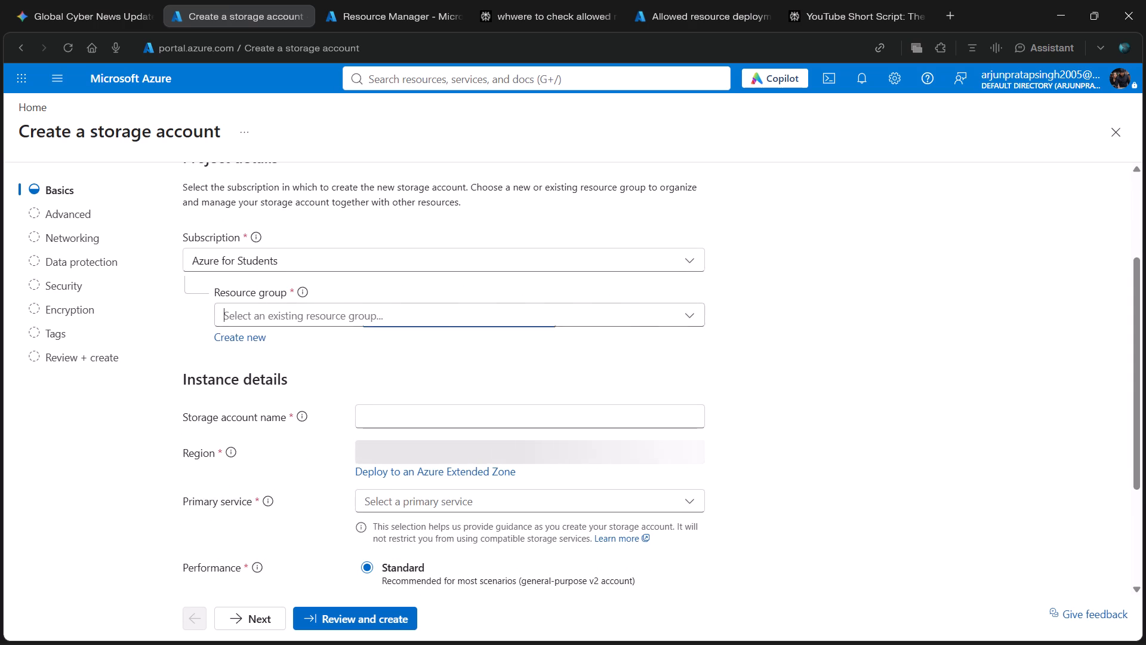
pyautogui.click(258, 394)
pyautogui.click(375, 407)
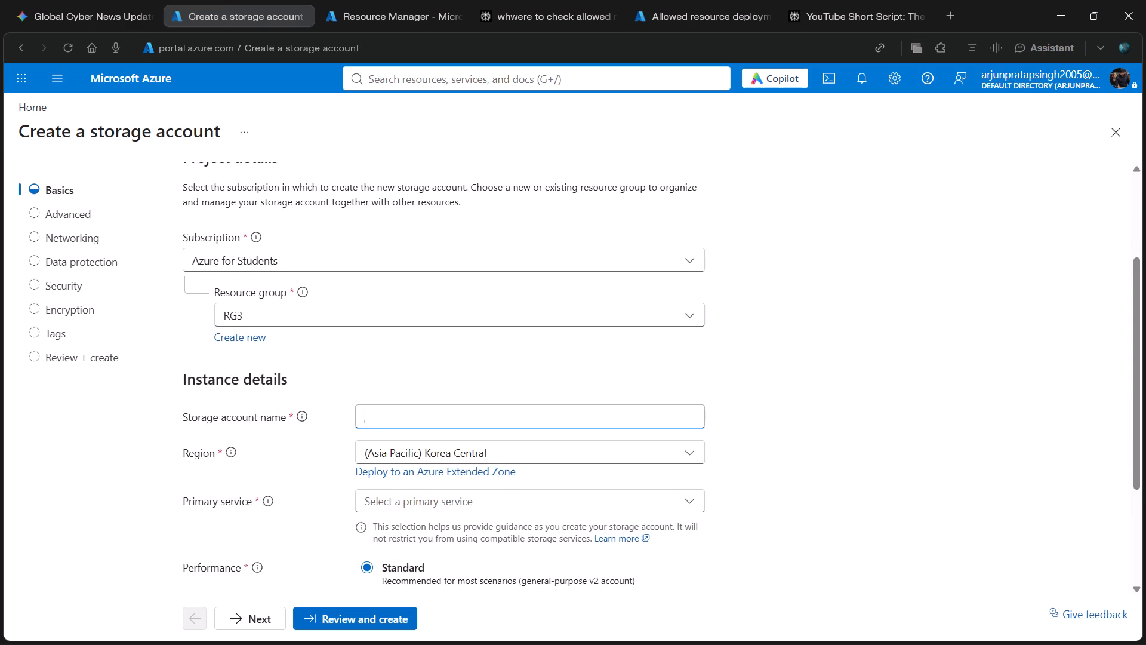
pyautogui.write('destinationvault')
# Set the primary service to Azure Files and the media tier to SSD (premium).
pyautogui.scroll(-1, 519, 502)
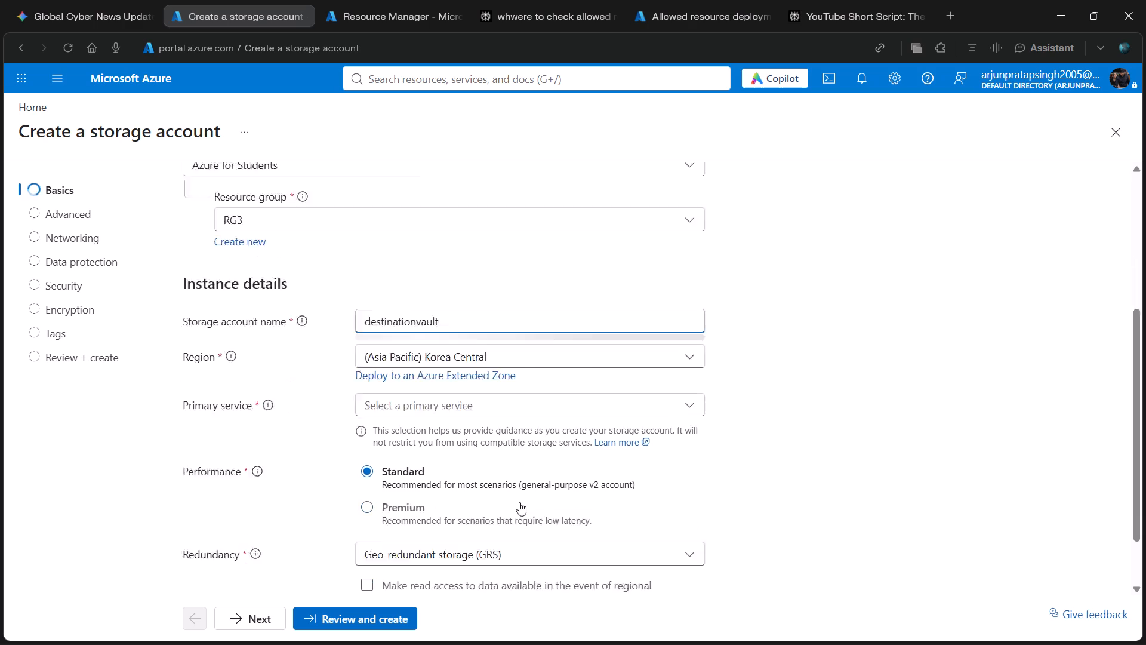
pyautogui.scroll(-2, 519, 502)
pyautogui.click(445, 338)
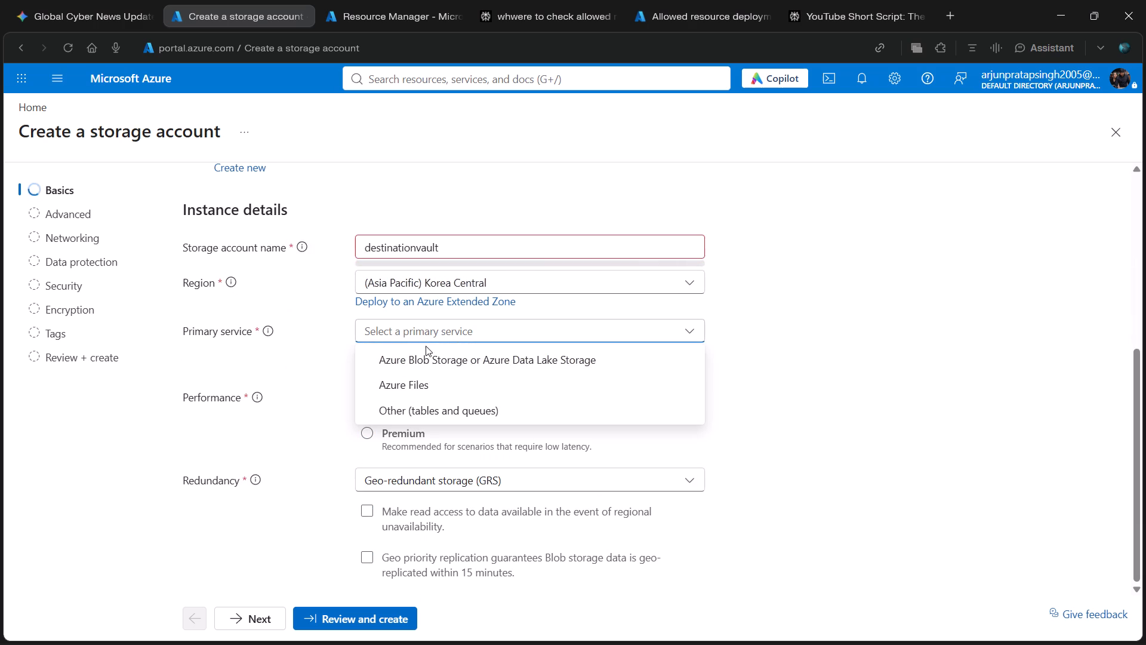
pyautogui.click(430, 372)
pyautogui.click(433, 387)
pyautogui.scroll(-4, 433, 387)
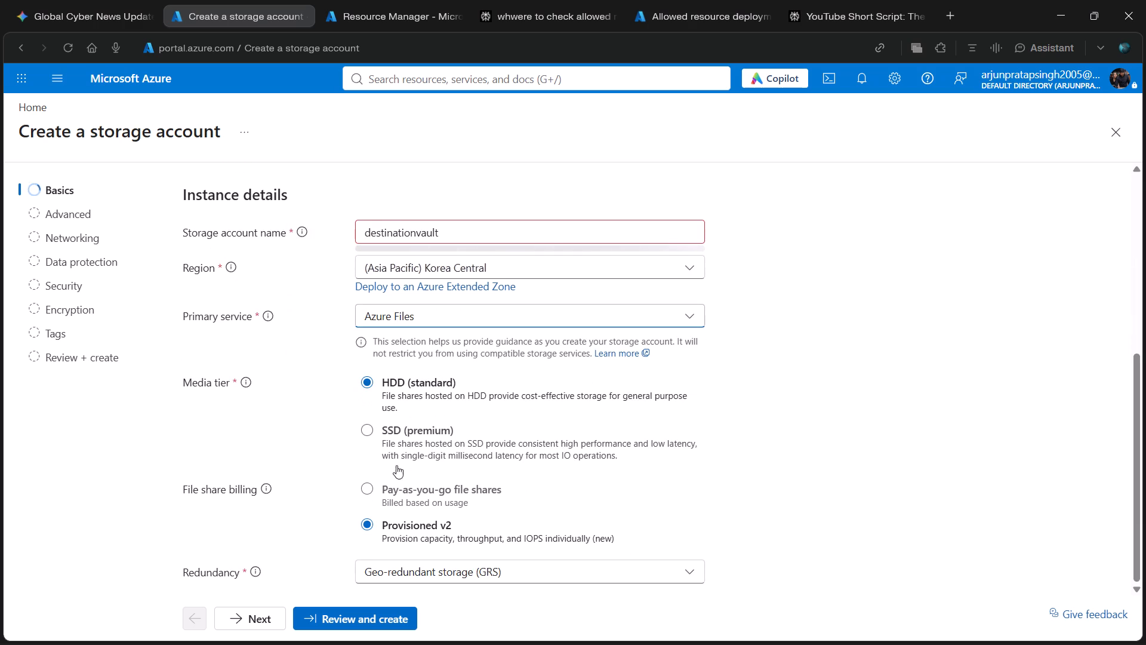
pyautogui.click(366, 420)
# Review the destinationvault configuration and submit the storage account for creation.
pyautogui.scroll(-1, 386, 453)
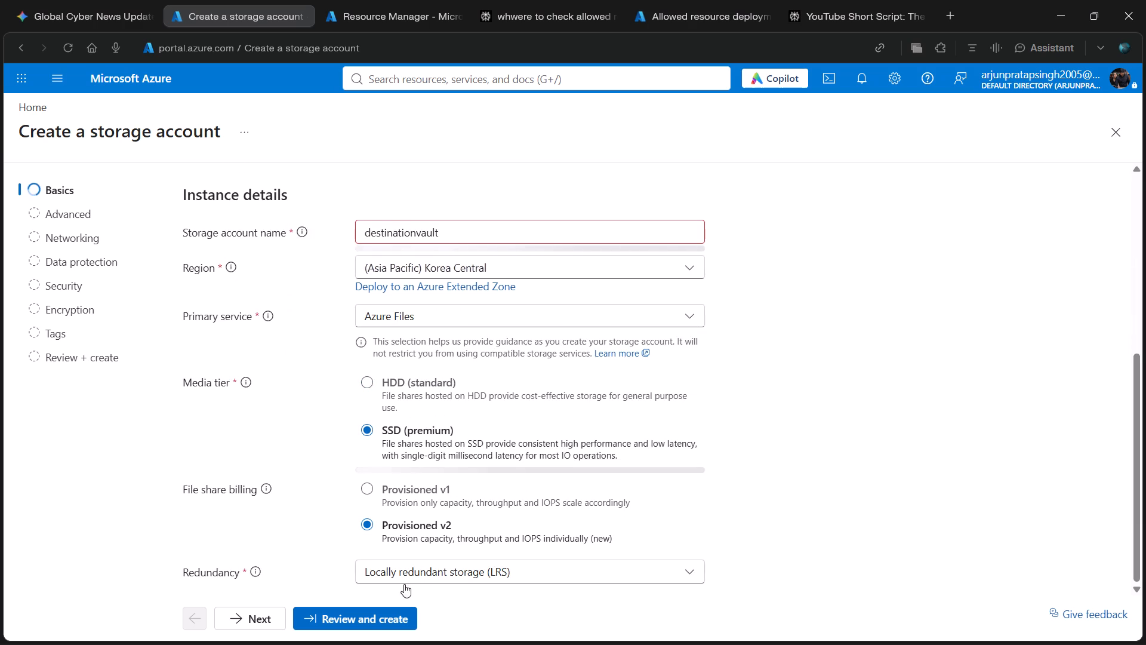
pyautogui.click(374, 618)
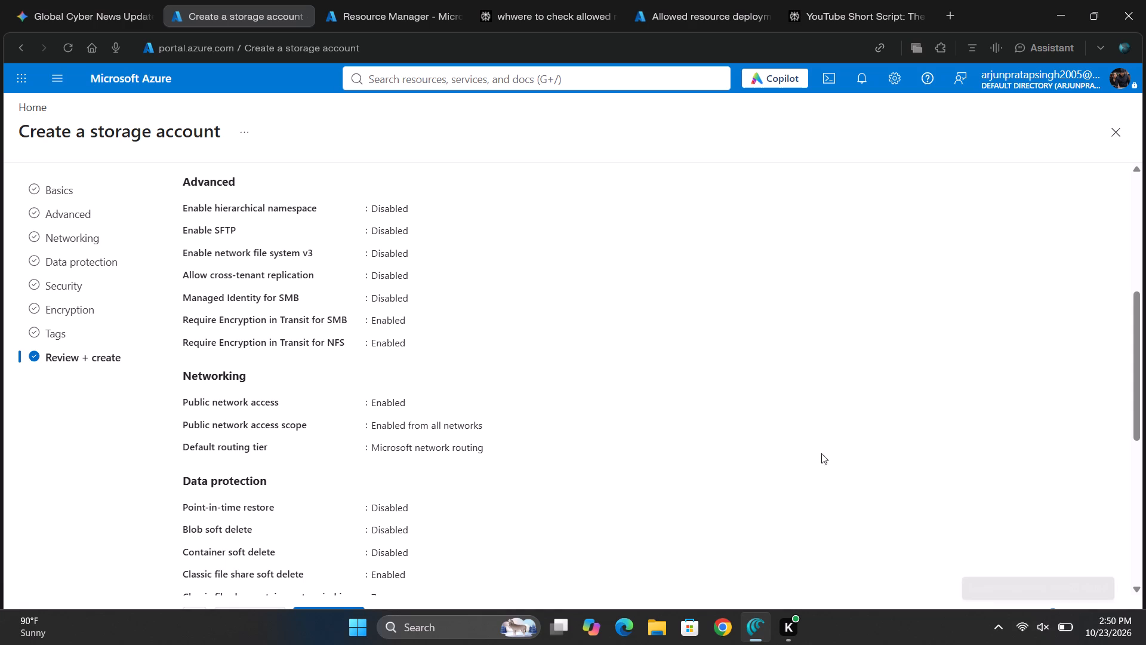
pyautogui.click(585, 532)
pyautogui.click(337, 618)
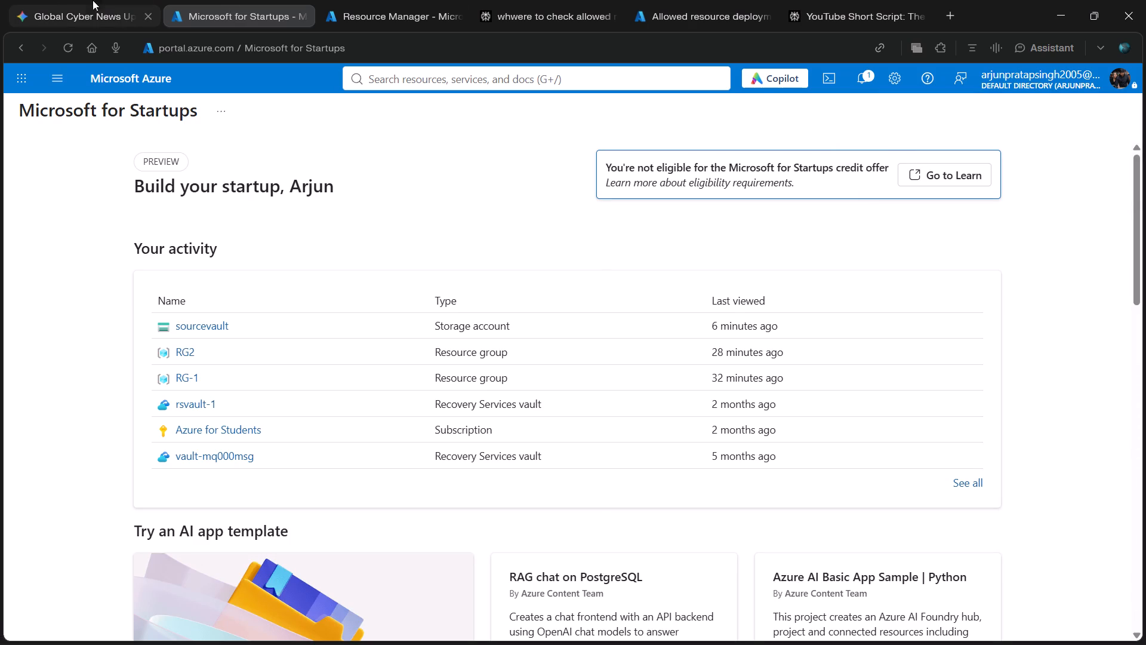
# Refresh the resource groups list in the Resource Manager page and open RG3.
pyautogui.click(359, 0)
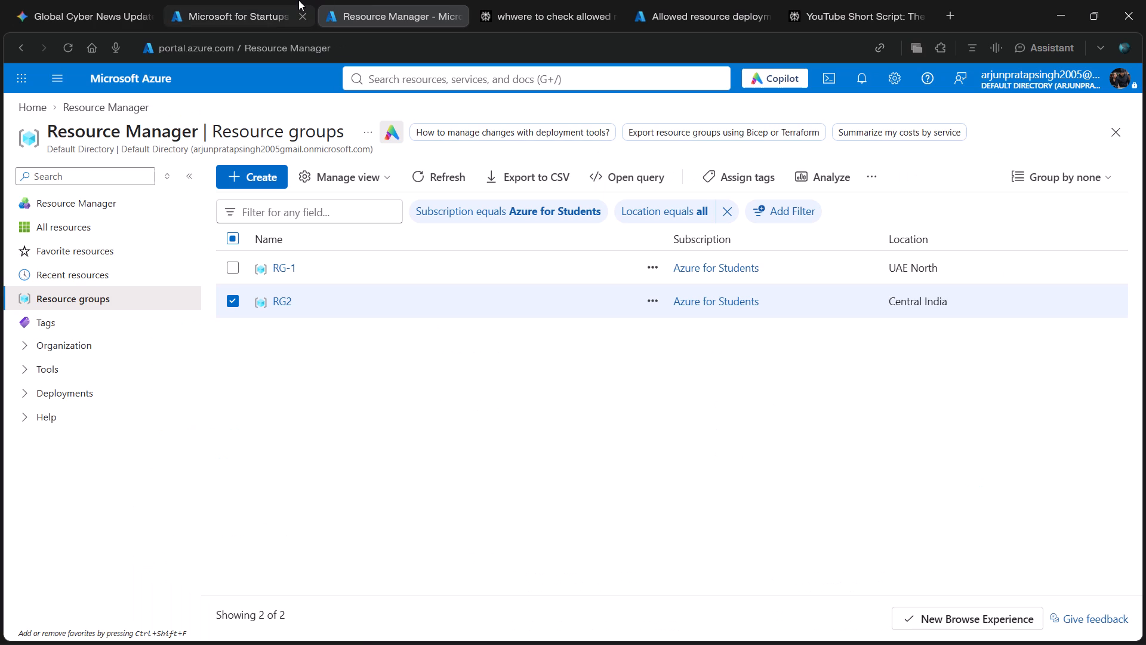
pyautogui.click(286, 397)
pyautogui.click(441, 177)
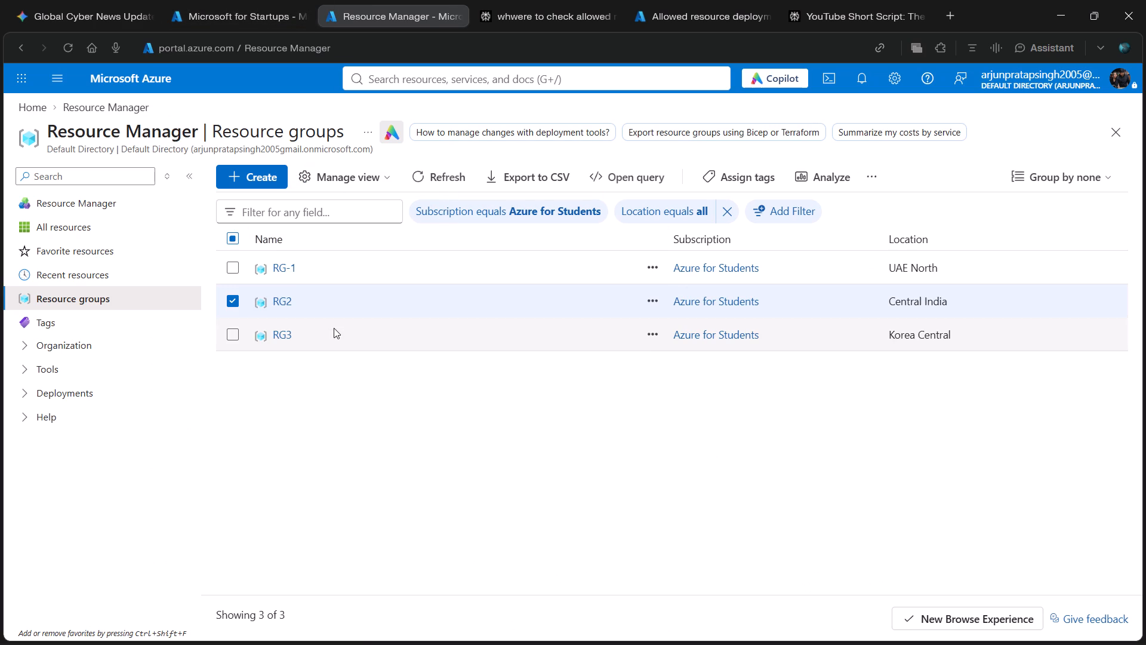
pyautogui.click(275, 342)
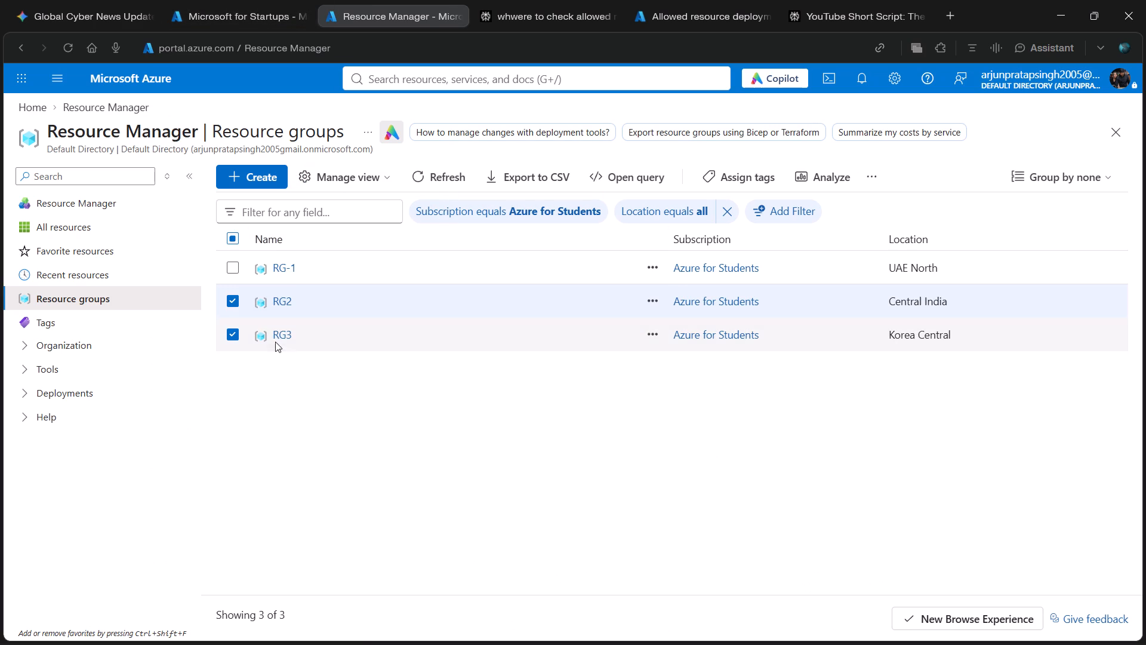
pyautogui.click(284, 336)
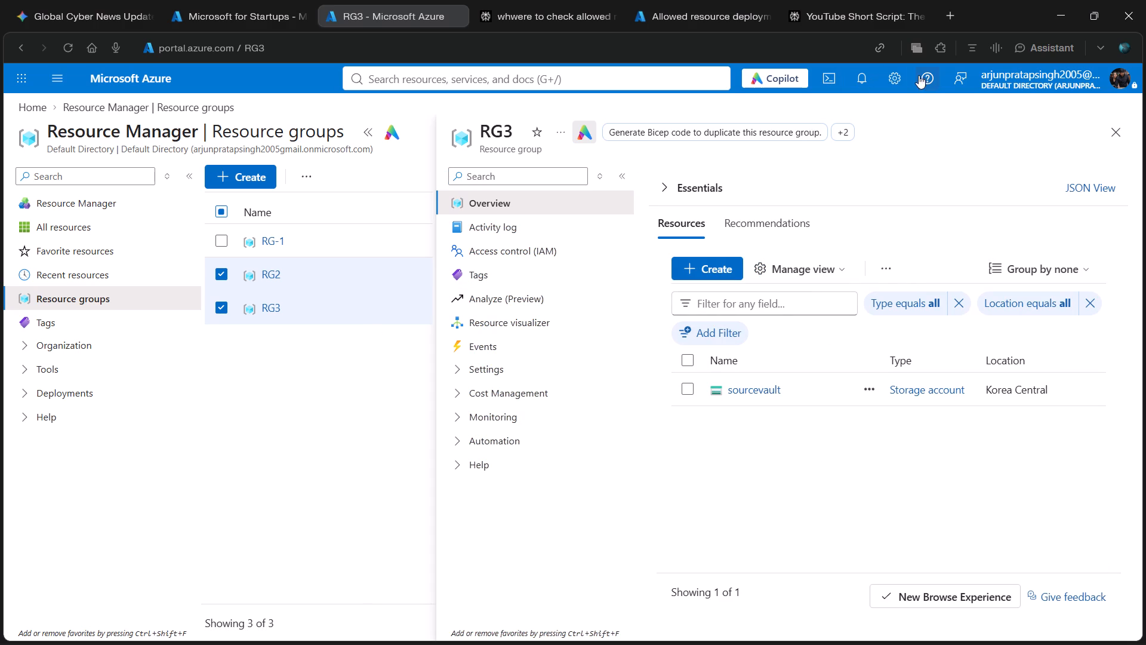
# Find the RG3 deployment in the notifications and open the deployed destinationvault storage account.
pyautogui.click(858, 76)
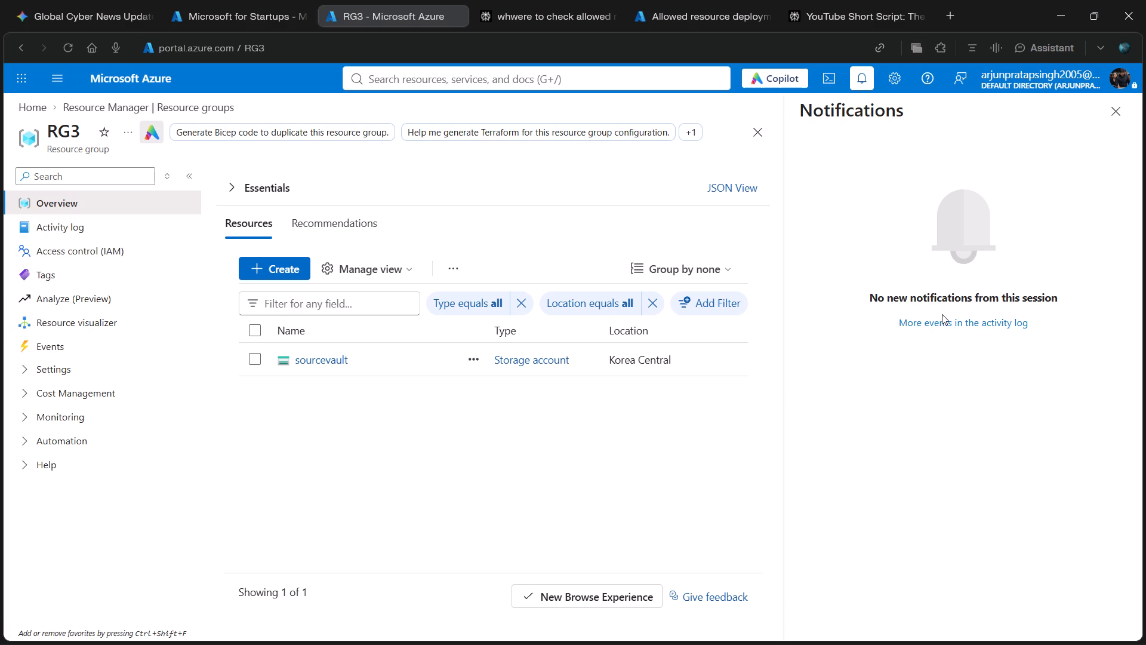
pyautogui.click(230, 0)
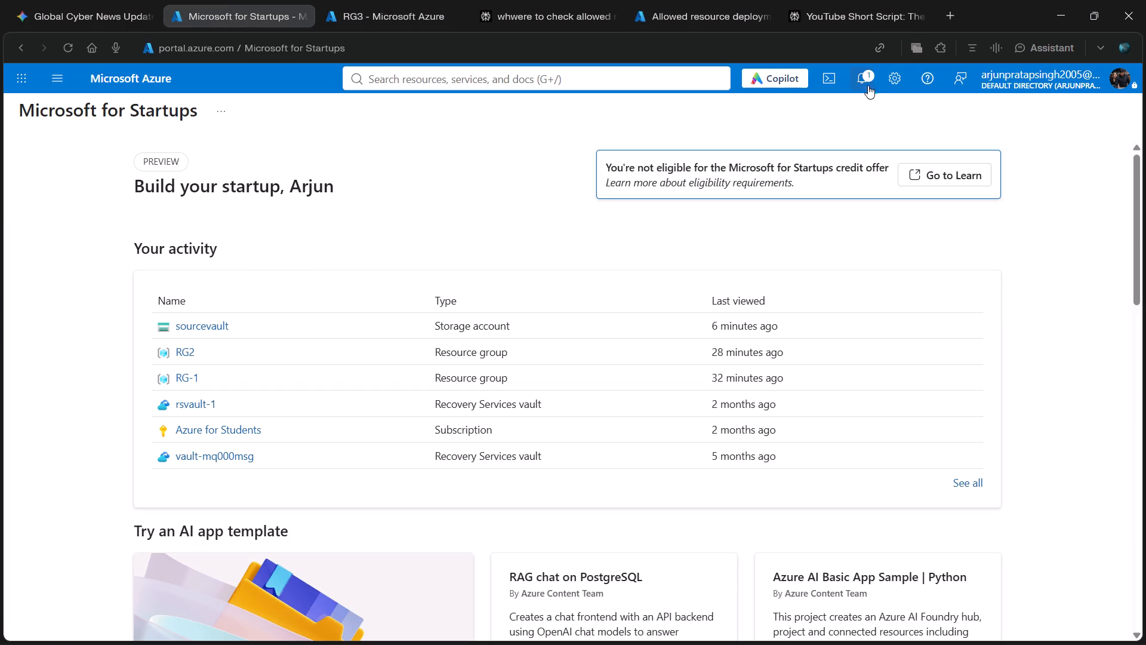
pyautogui.click(872, 71)
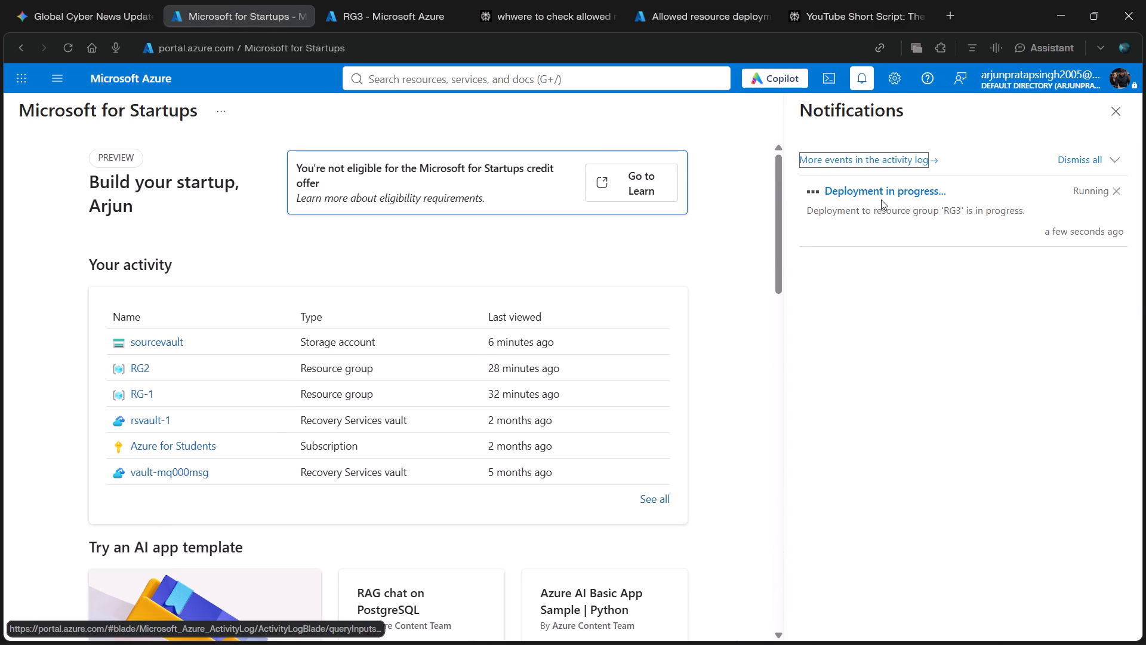
pyautogui.click(875, 188)
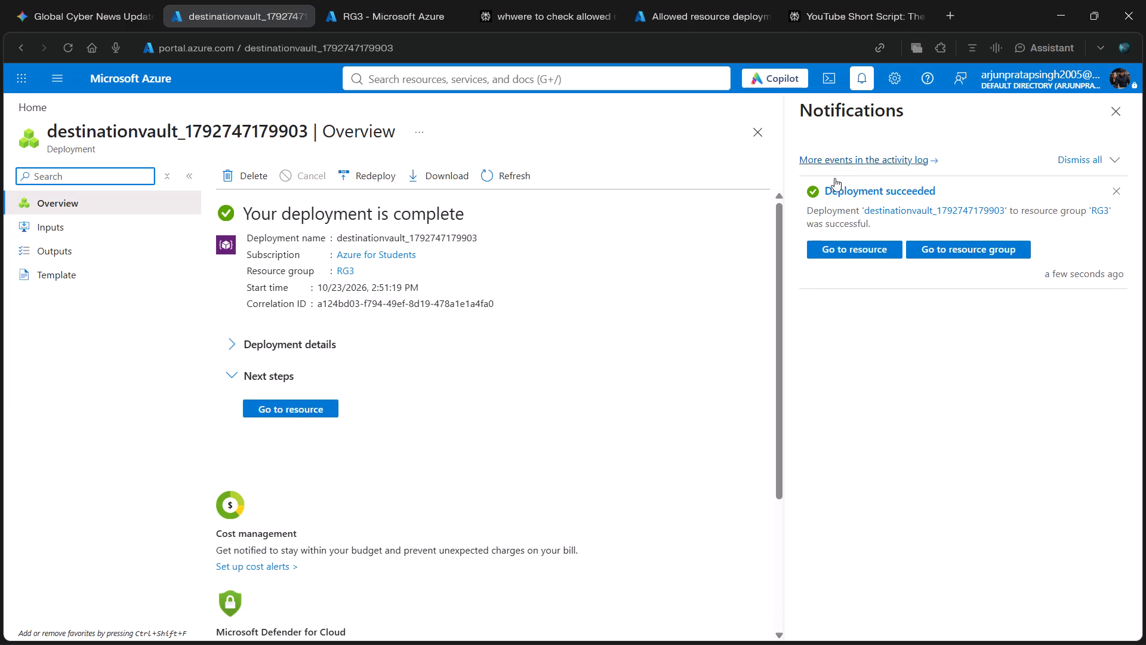
pyautogui.click(824, 247)
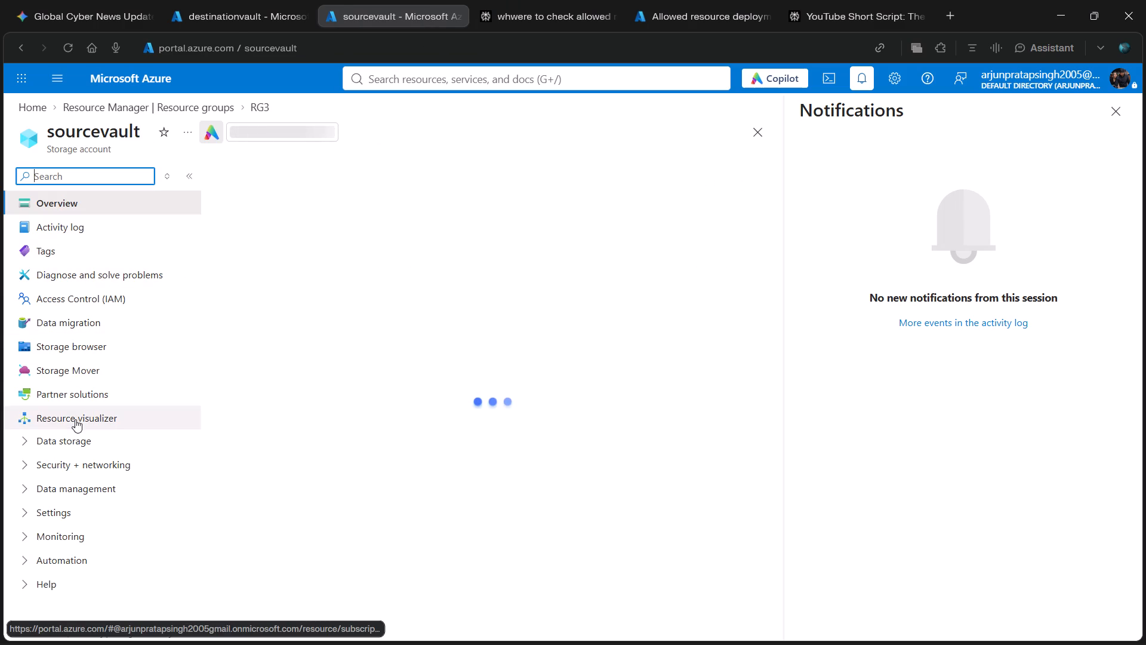
pyautogui.click(44, 442)
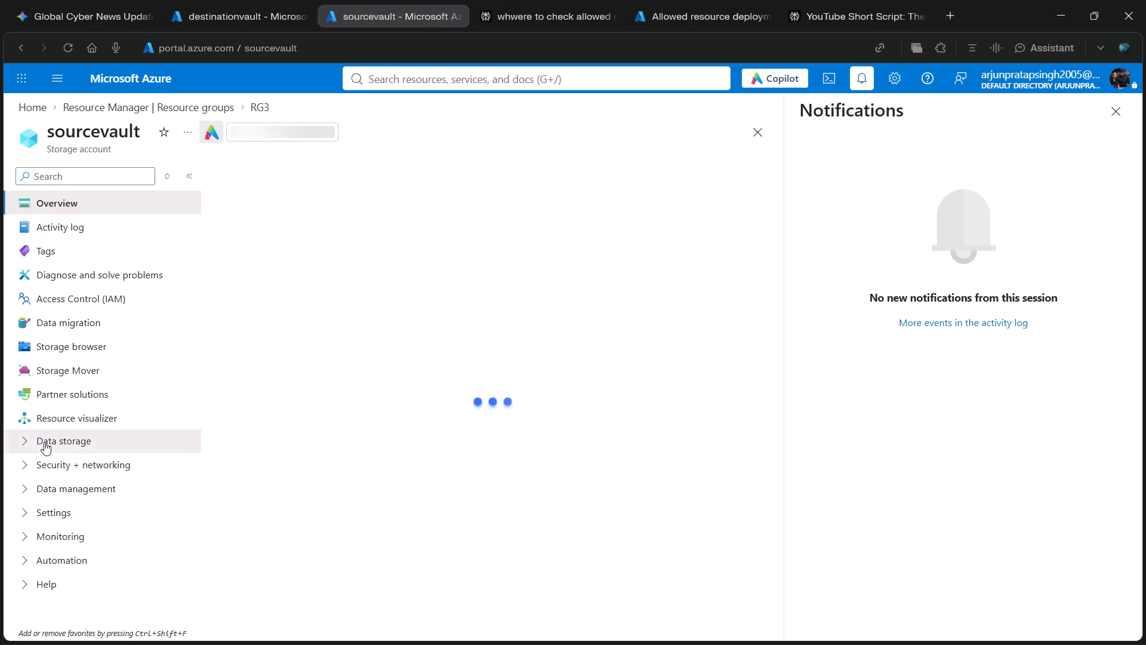
pyautogui.click(84, 494)
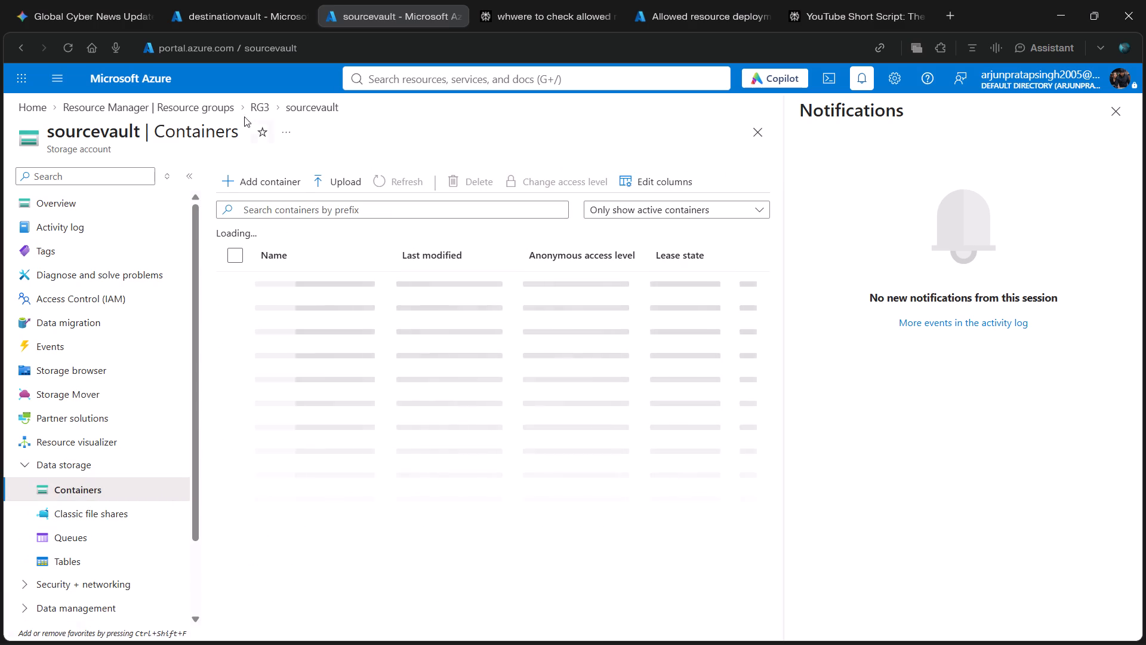
# Create a container named mysourcefile in sourcevault, keeping the name lowercase without spaces.
pyautogui.click(275, 184)
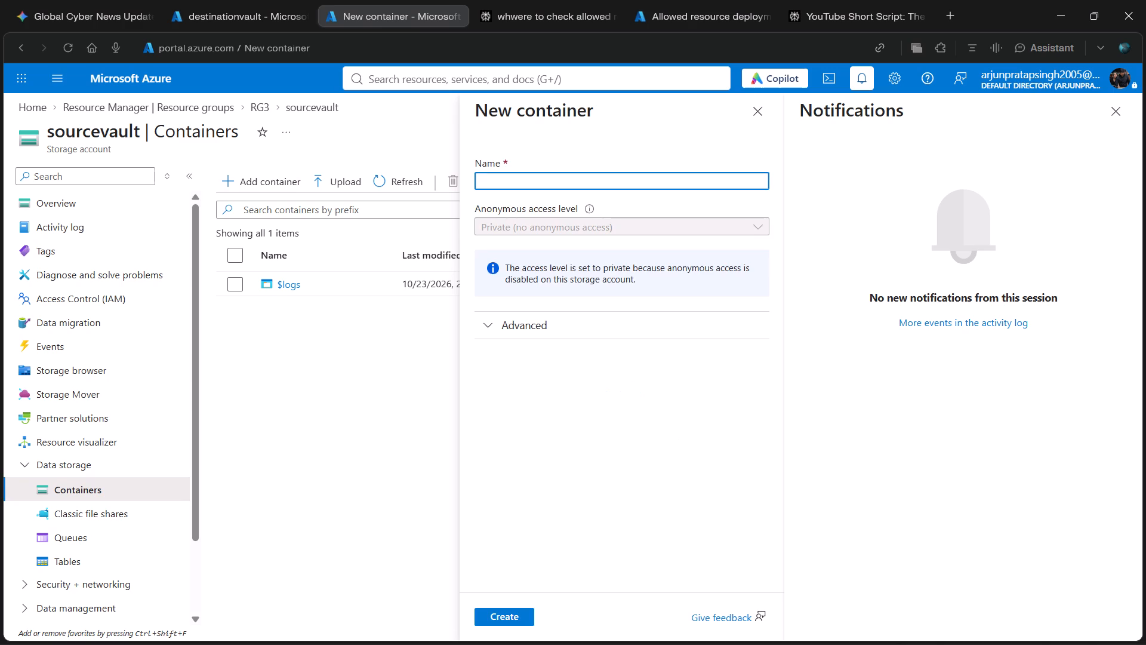
pyautogui.click(552, 179)
pyautogui.write('my')
pyautogui.press('space')
pyautogui.write('file so')
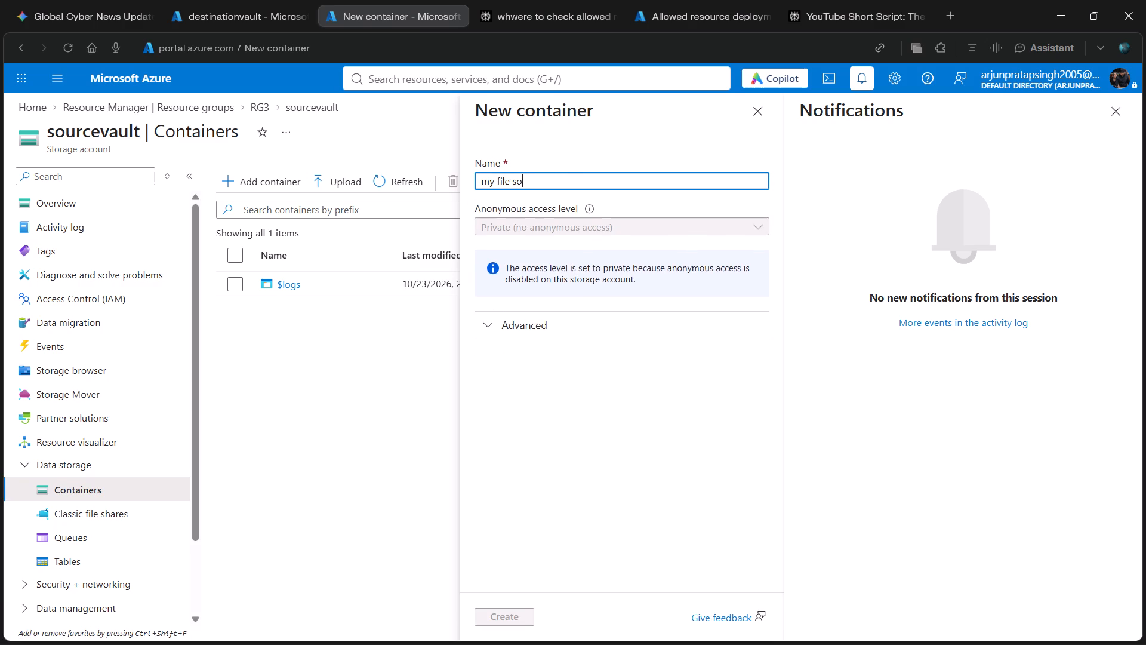
pyautogui.press('BackSpace')
pyautogui.press('BackSpace')
pyautogui.press('BackSpace')
pyautogui.press('BackSpace')
pyautogui.press('BackSpace')
pyautogui.press('BackSpace')
pyautogui.press('BackSpace')
pyautogui.press('BackSpace')
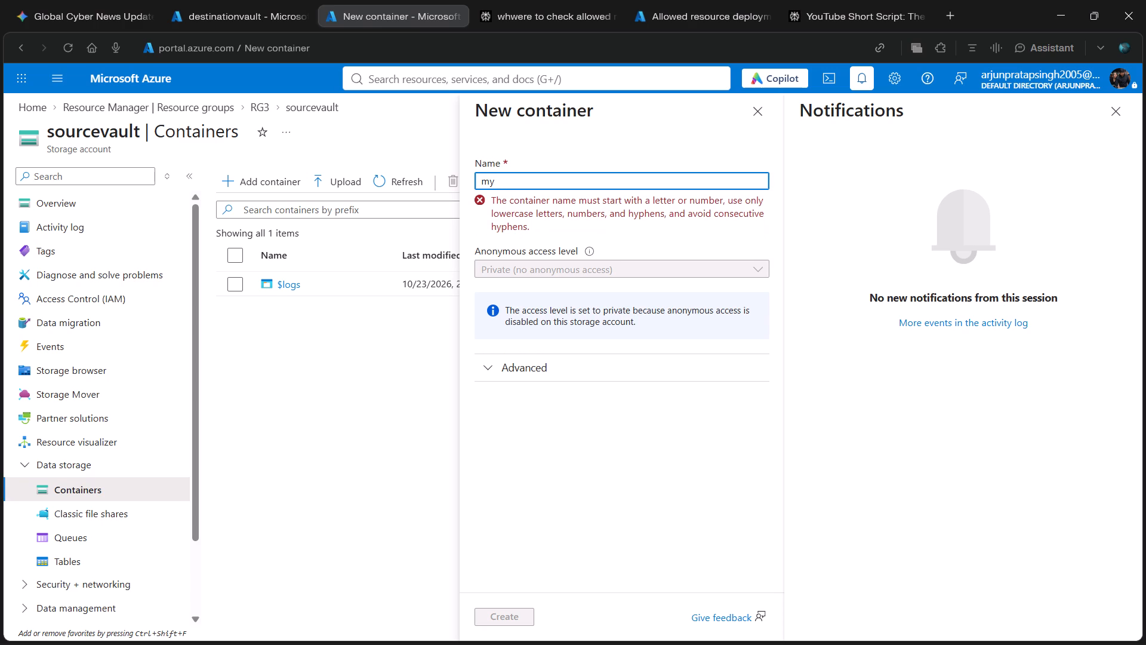
pyautogui.write('sourcefile')
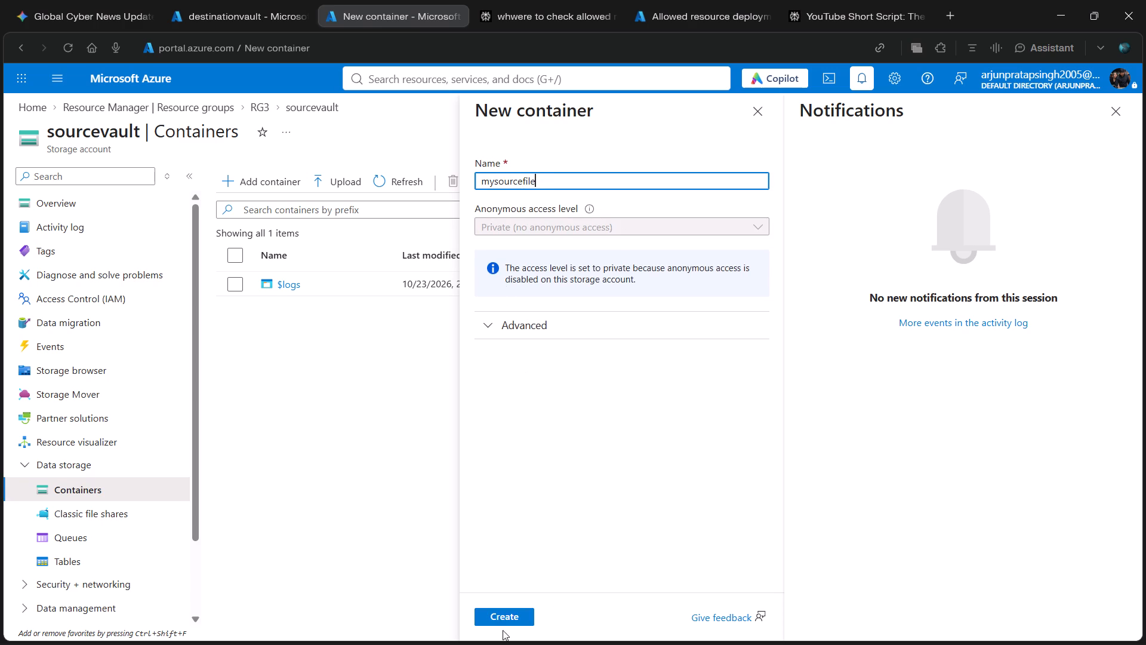
pyautogui.click(581, 222)
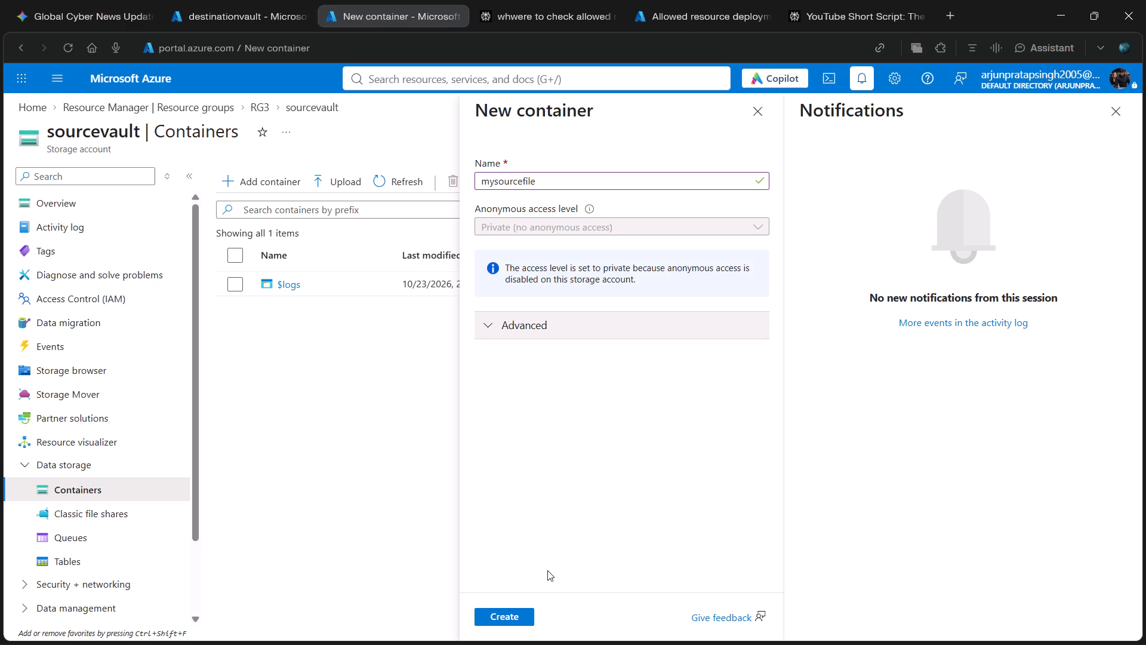
pyautogui.click(504, 613)
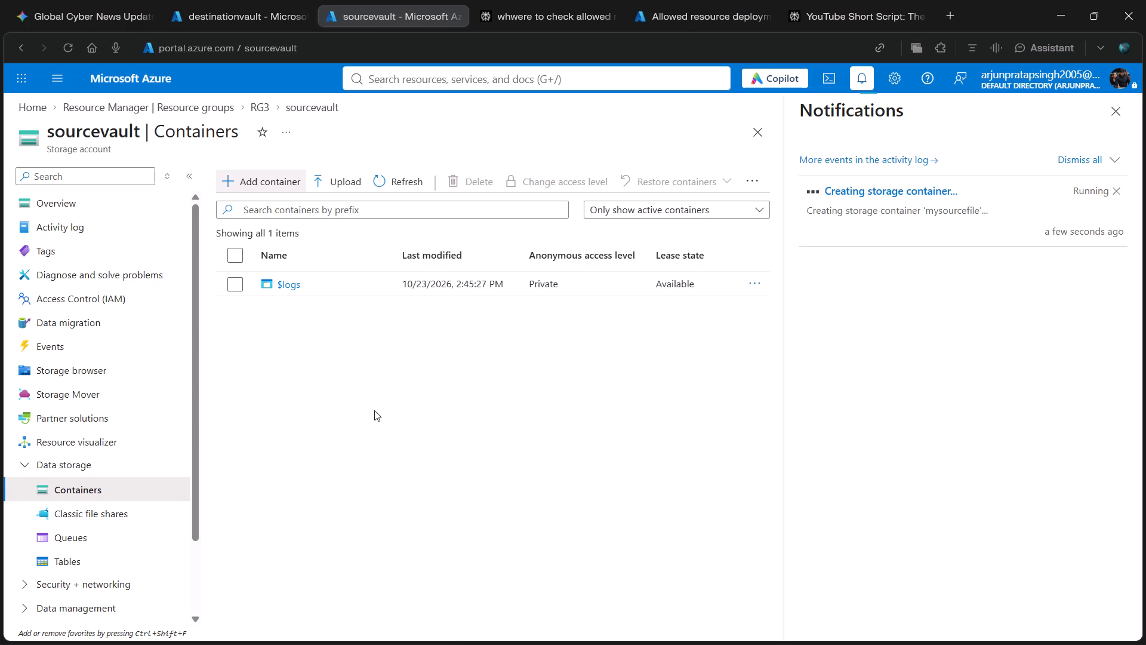
# Check the data storage options of the destinationvault storage account for containers and open its Classic file shares page.
pyautogui.click(249, 0)
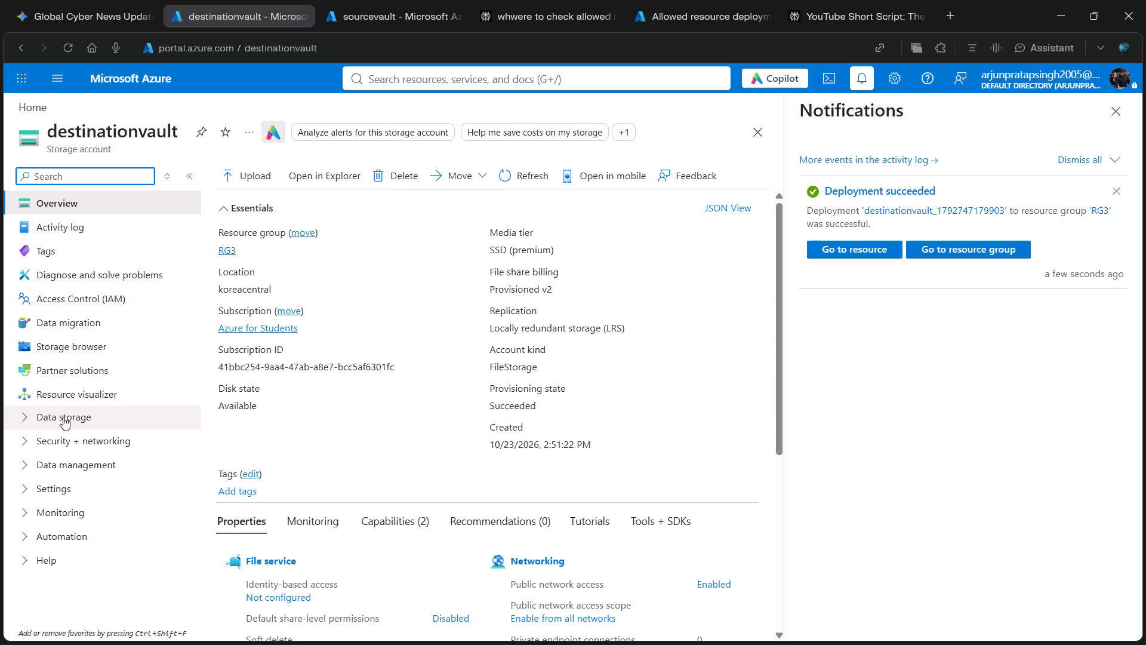
pyautogui.click(36, 410)
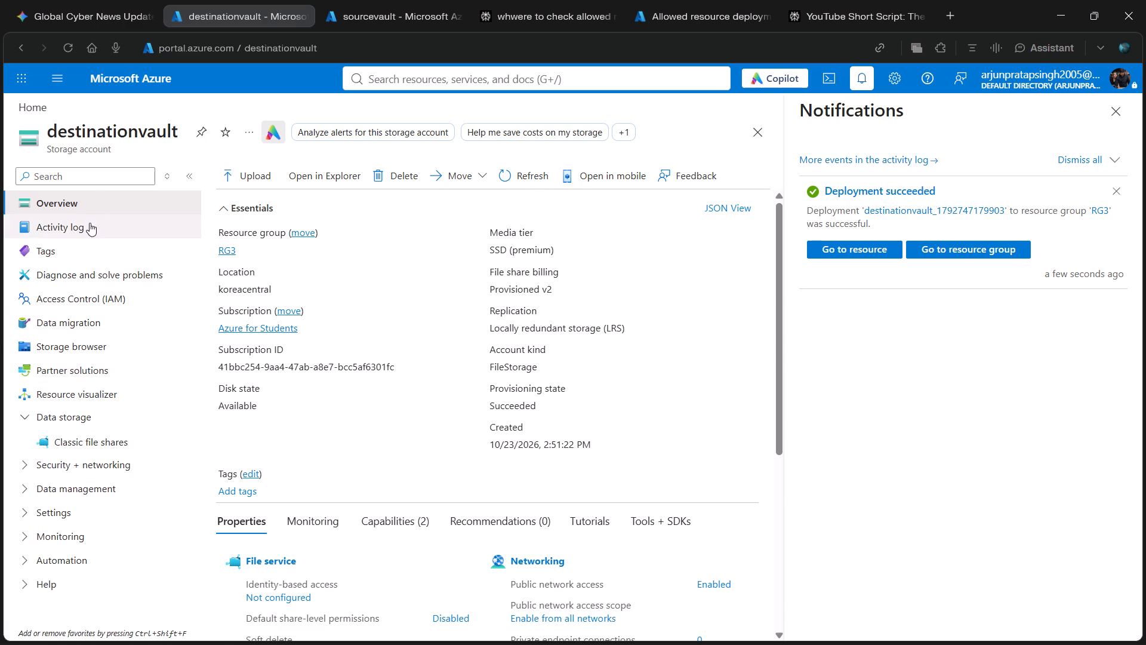
pyautogui.click(92, 199)
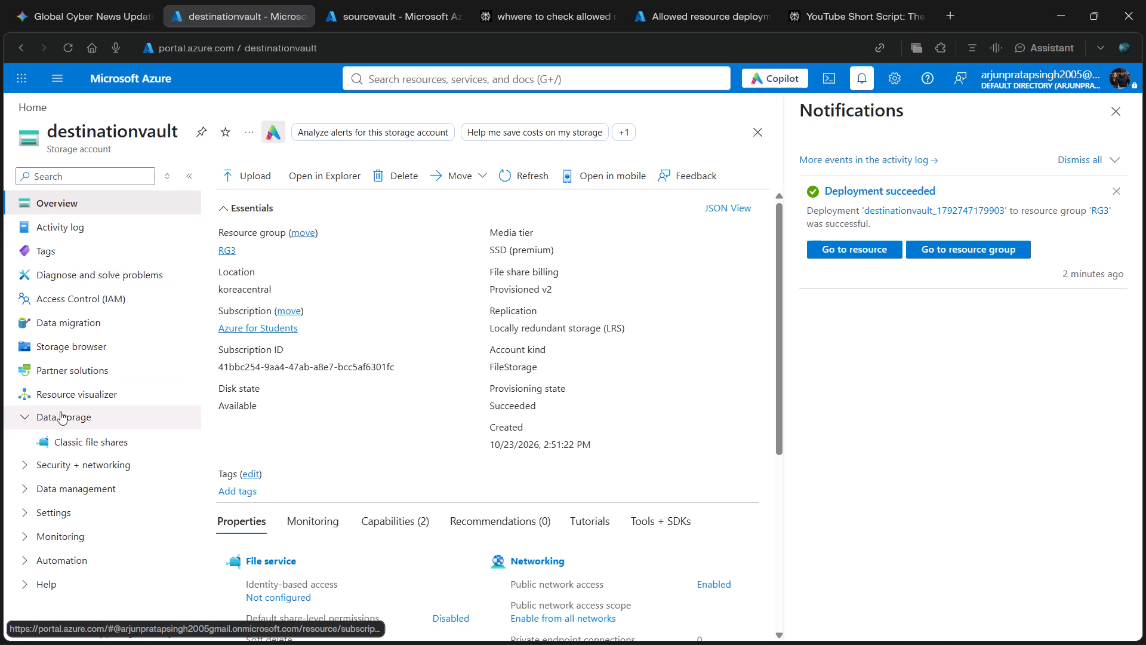
pyautogui.click(69, 443)
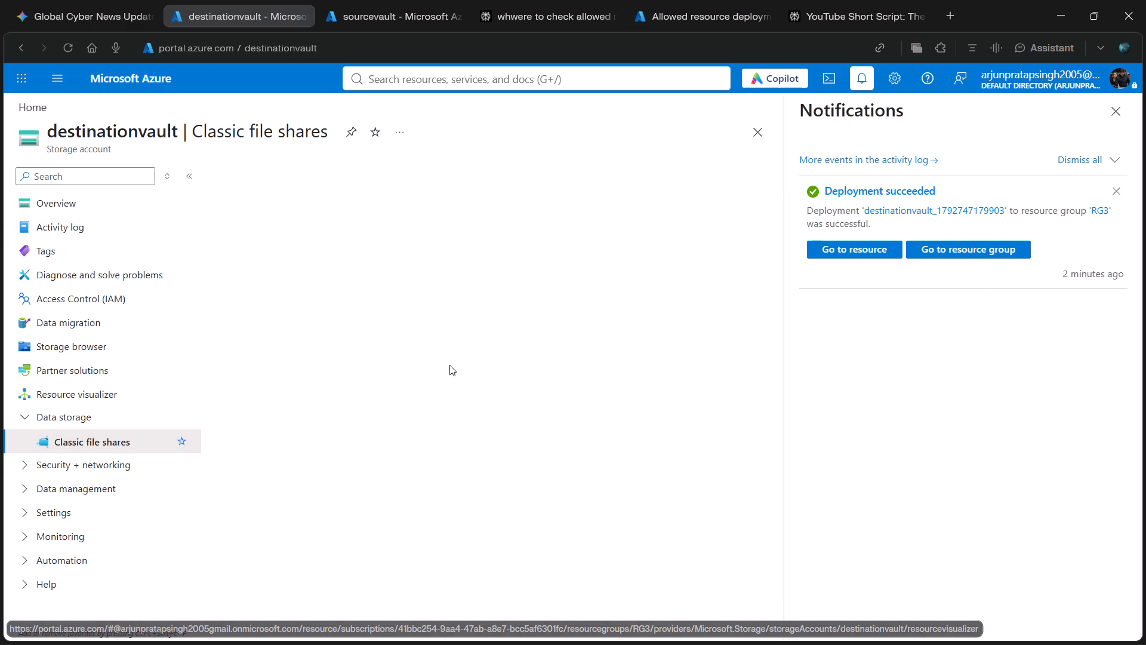
pyautogui.click(69, 150)
pyautogui.click(21, 141)
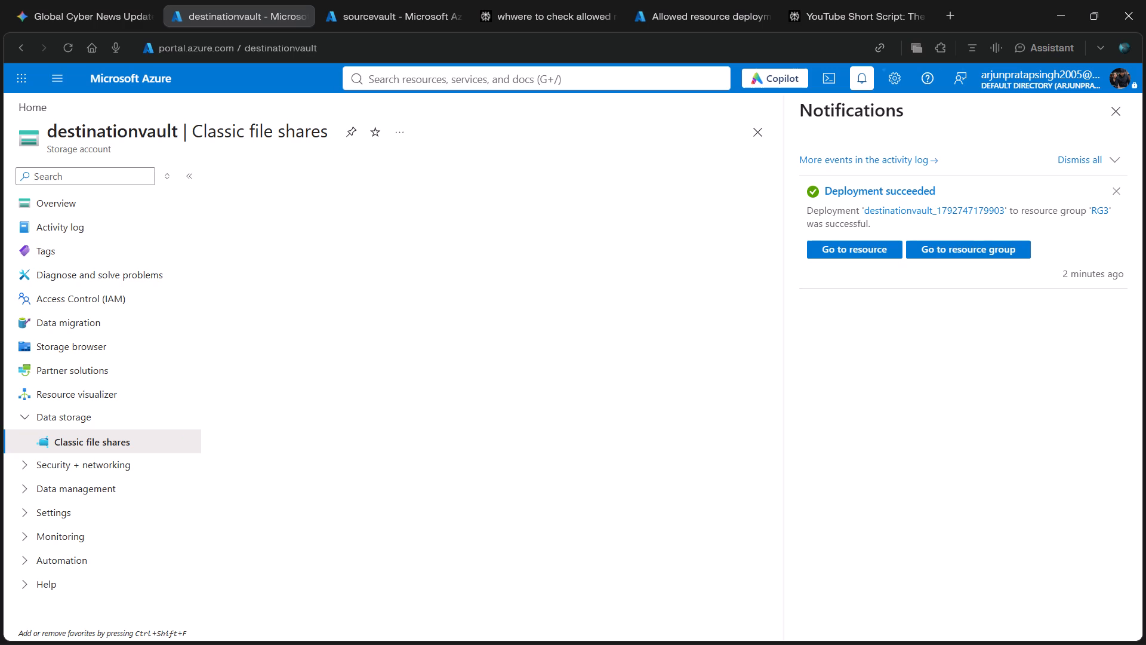
# Return to the sourcevault containers page and navigate back to the RG3 resource group.
pyautogui.click(361, 0)
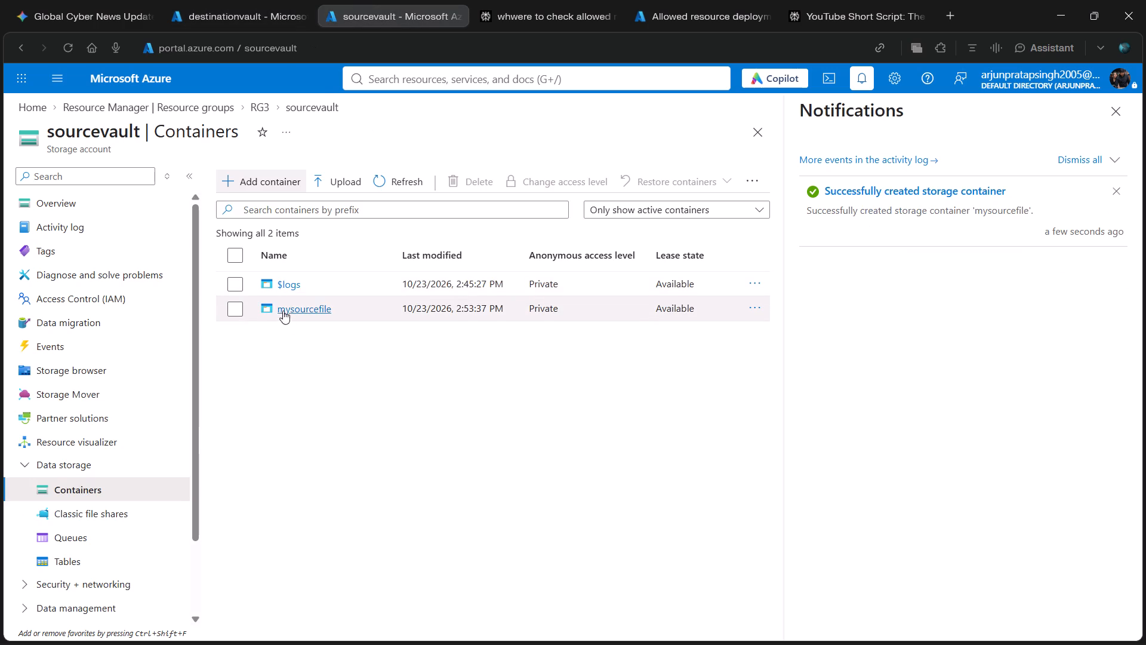
pyautogui.hscroll(5, 386, 266)
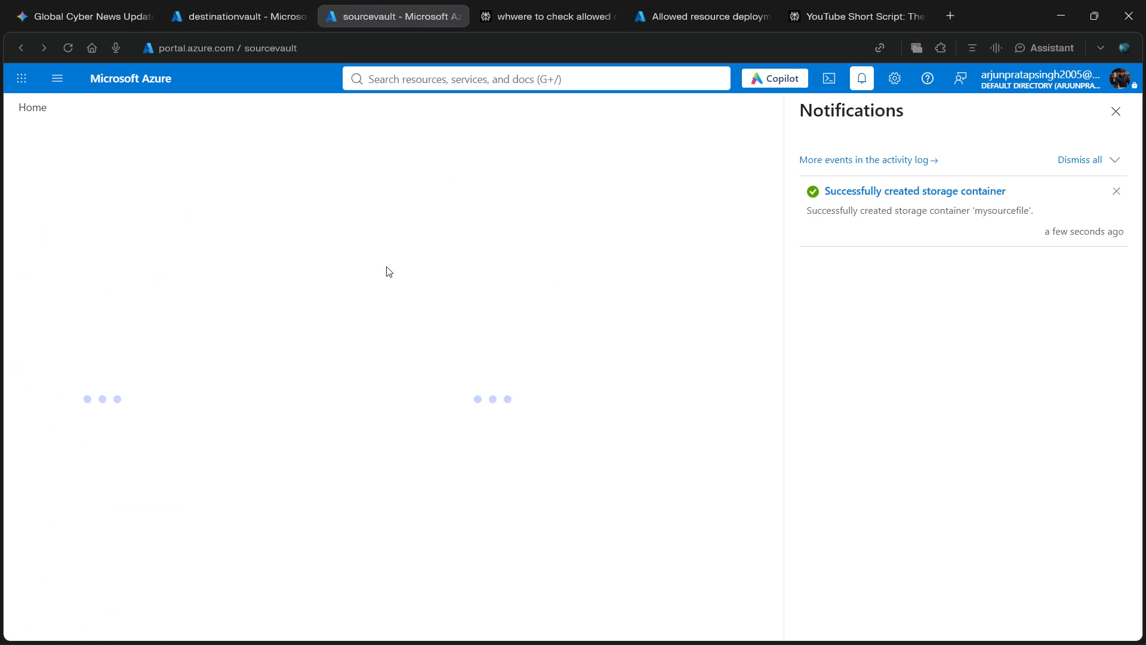
pyautogui.hscroll(17, 323, 308)
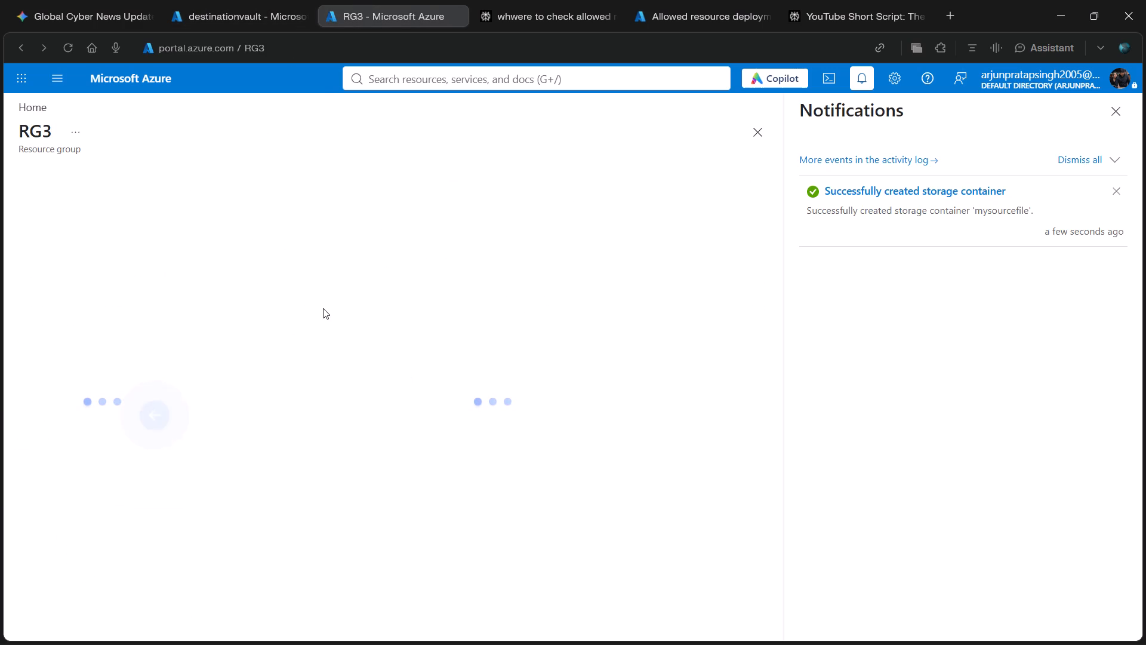
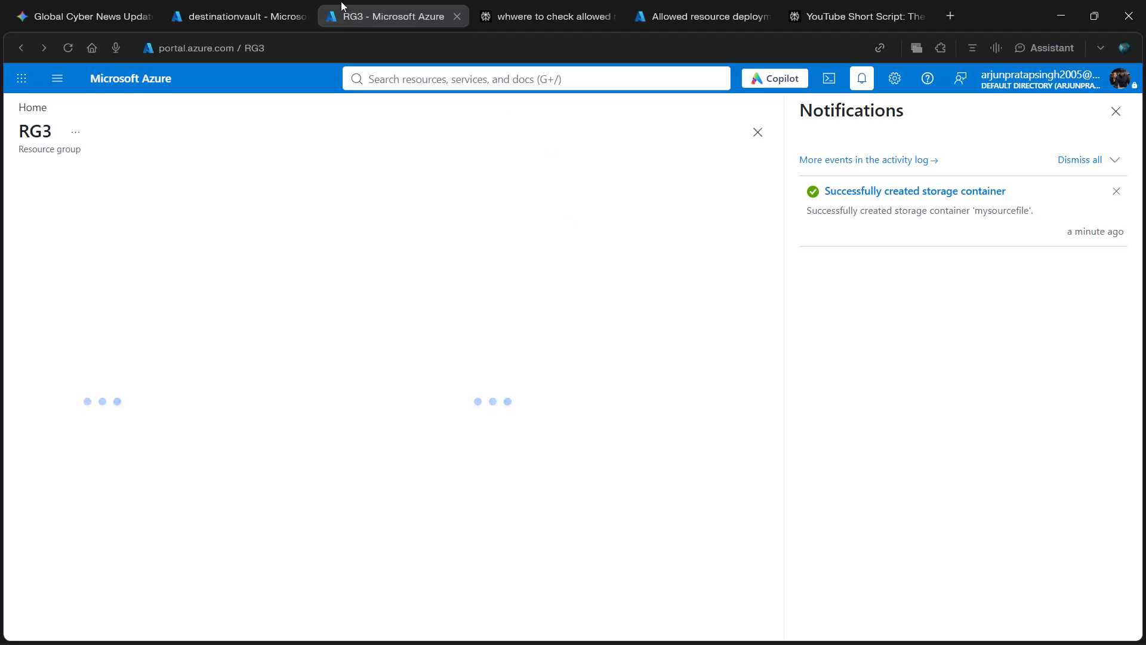
# Go back from the destinationvault page to the portal's start page, search for "sto" and open Blob Storage in Storage center.
pyautogui.click(207, 0)
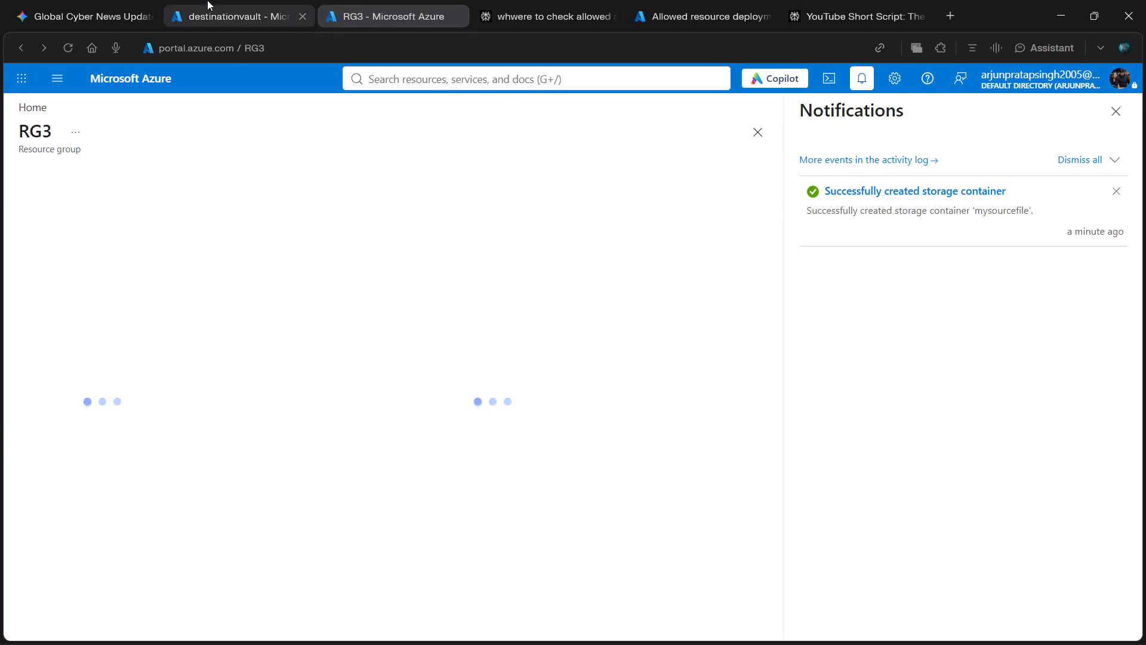
pyautogui.hscroll(5, 310, 358)
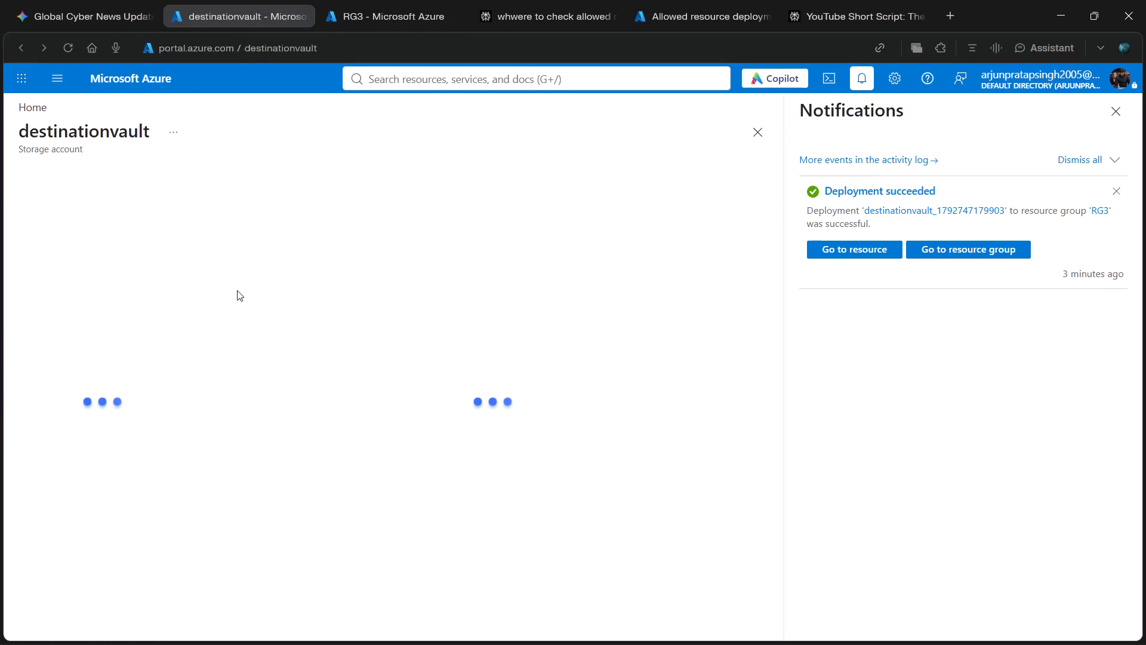
pyautogui.hscroll(5, 237, 290)
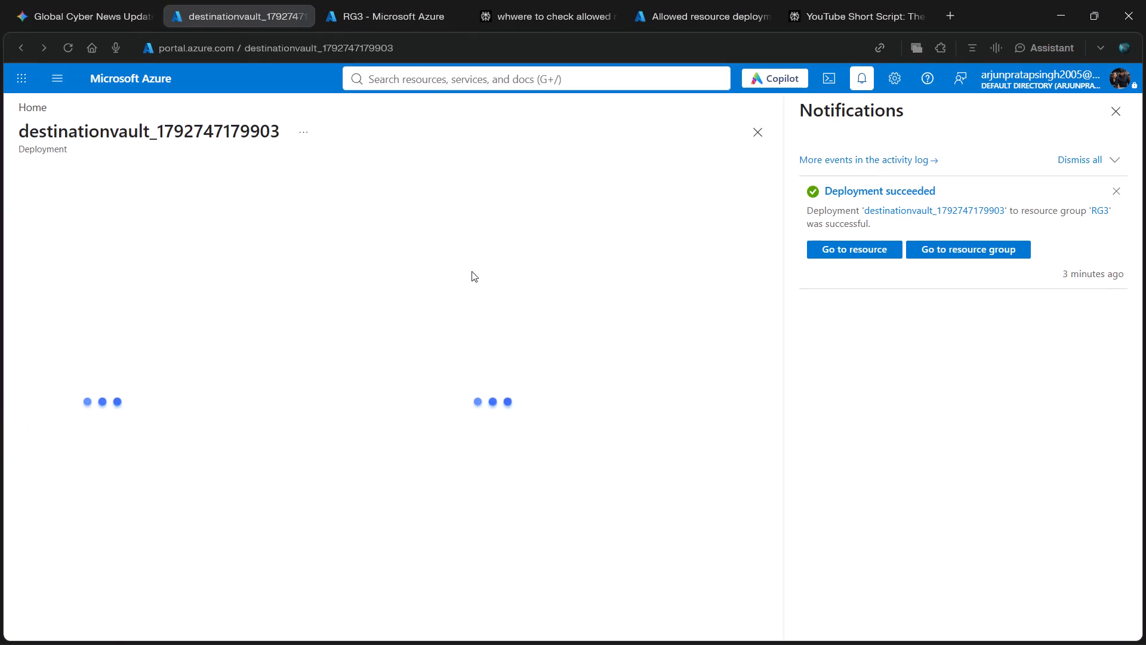
pyautogui.hscroll(6, 483, 263)
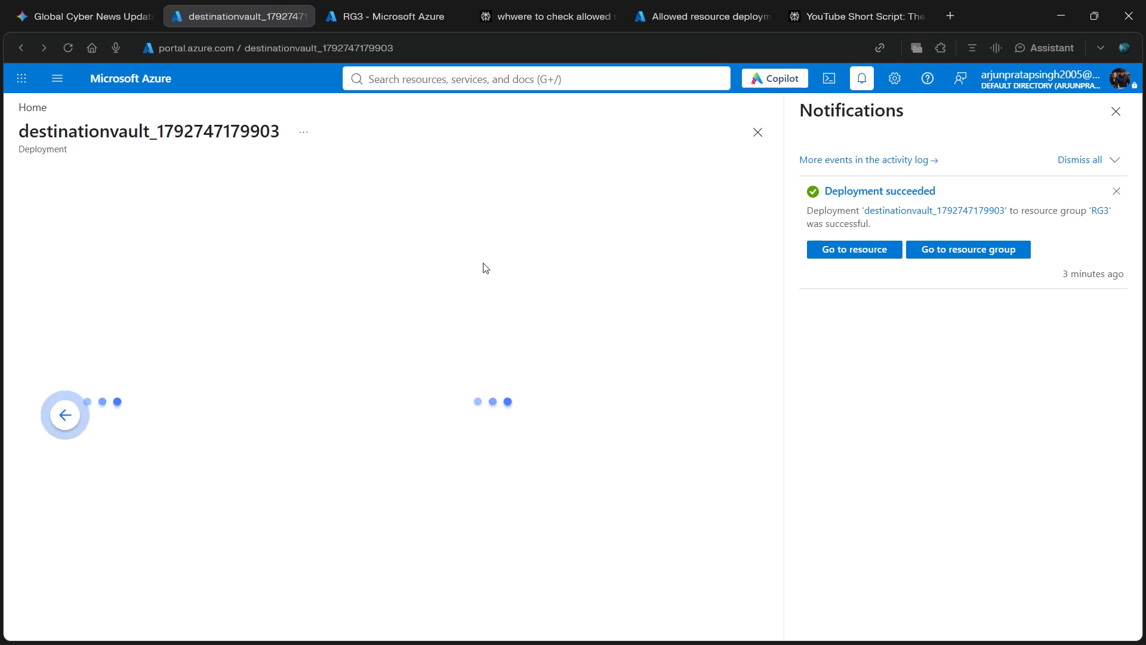
pyautogui.hscroll(1, 483, 263)
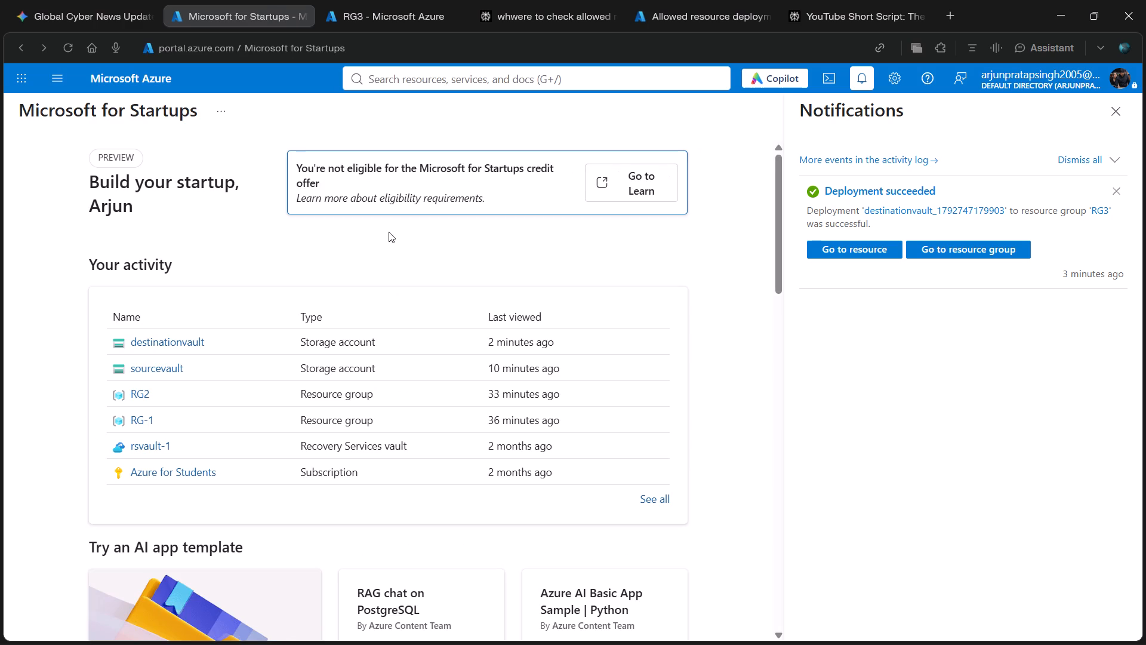
pyautogui.click(424, 73)
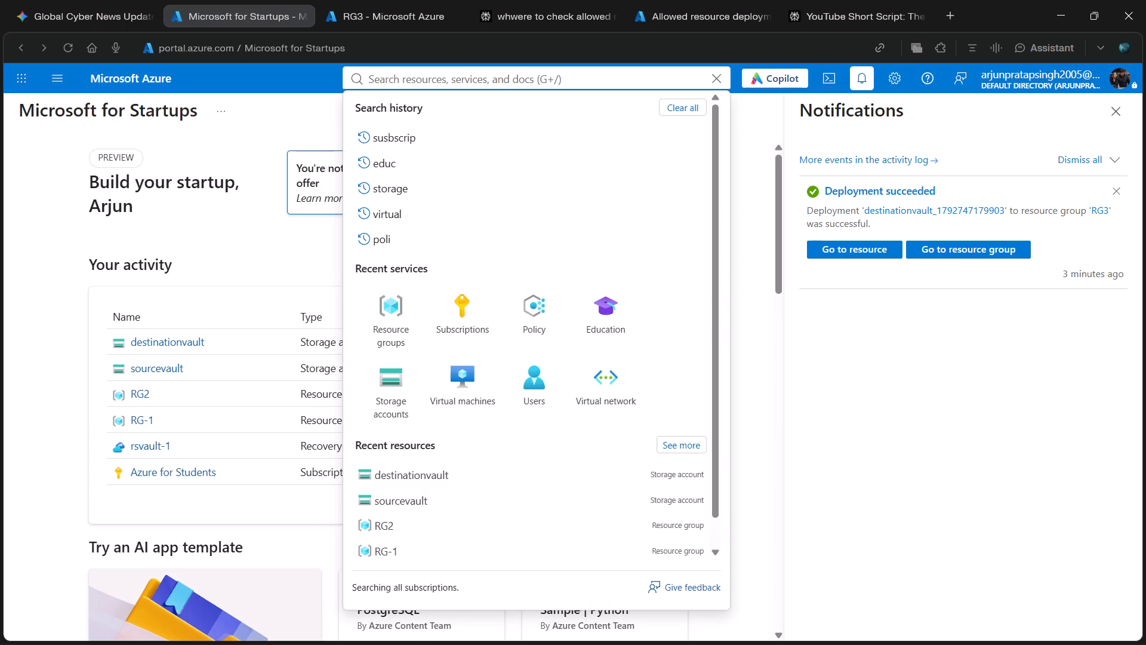
pyautogui.press('s')
pyautogui.write('to')
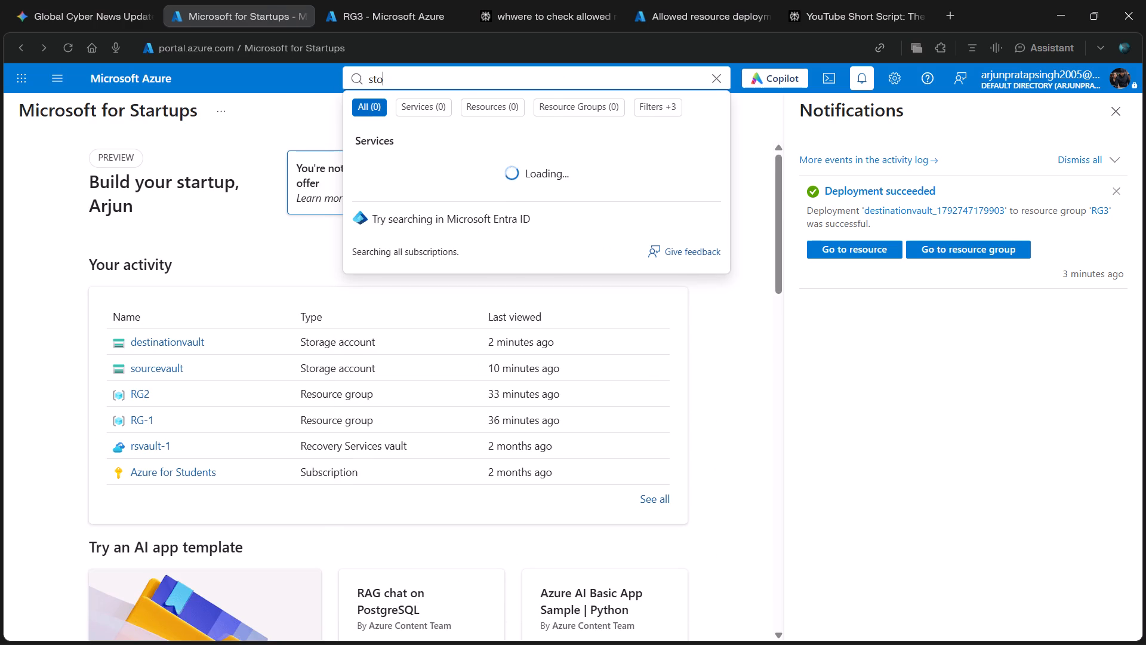
pyautogui.click(424, 168)
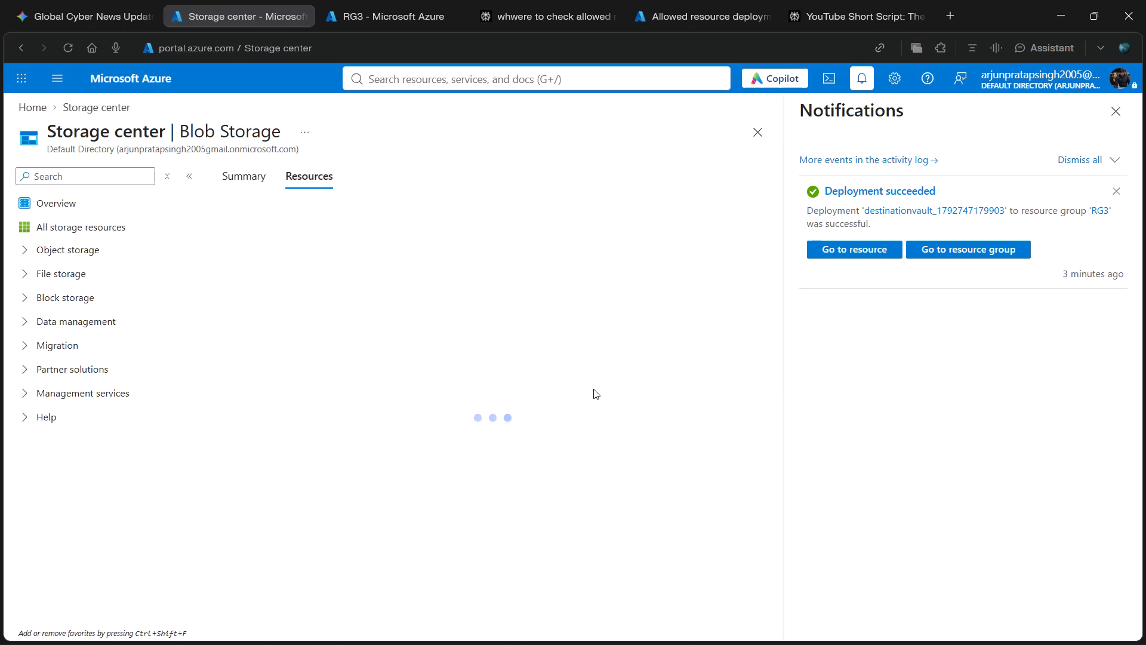
# Check the RG3 resource group page, return to Storage center and refresh the portal there.
pyautogui.click(413, 0)
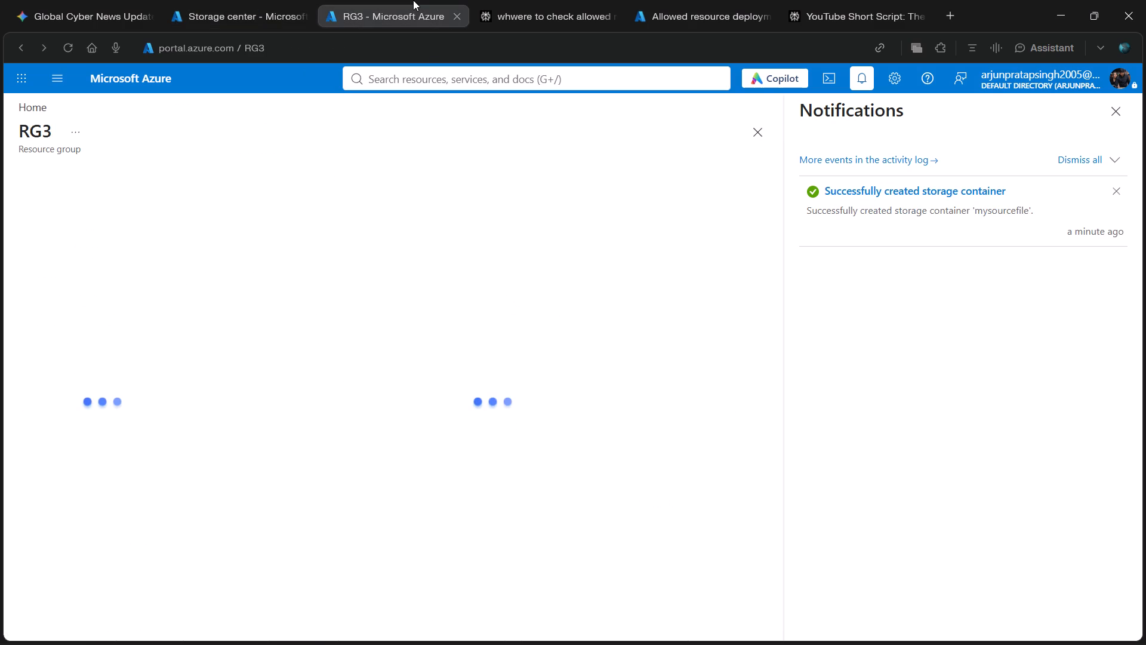
pyautogui.click(258, 0)
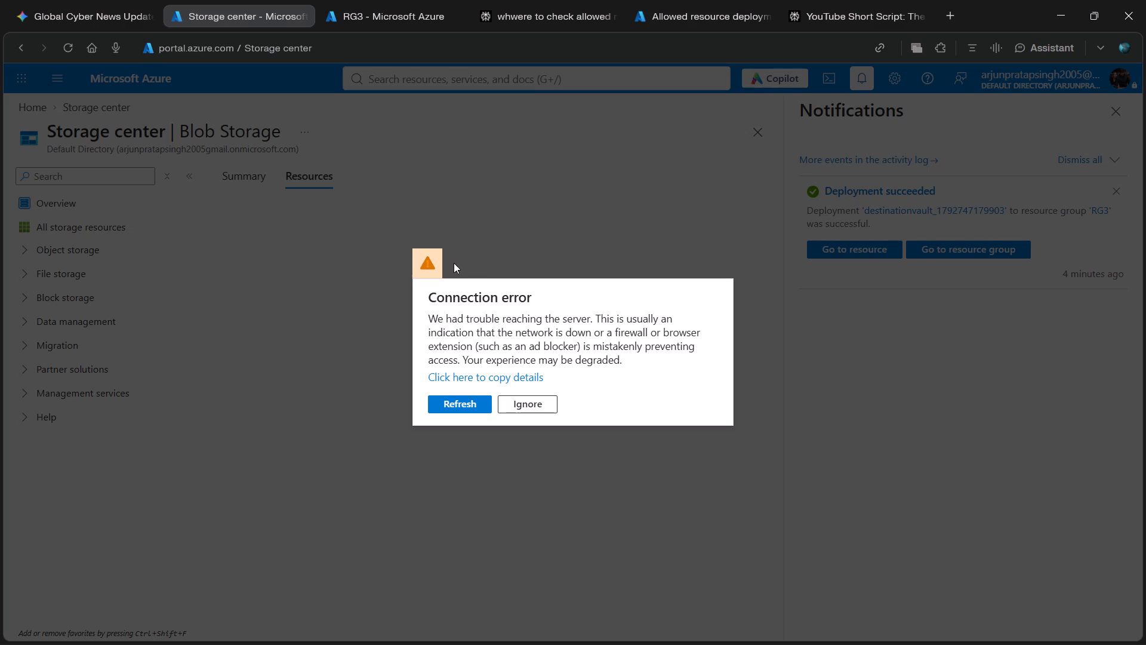
pyautogui.click(467, 413)
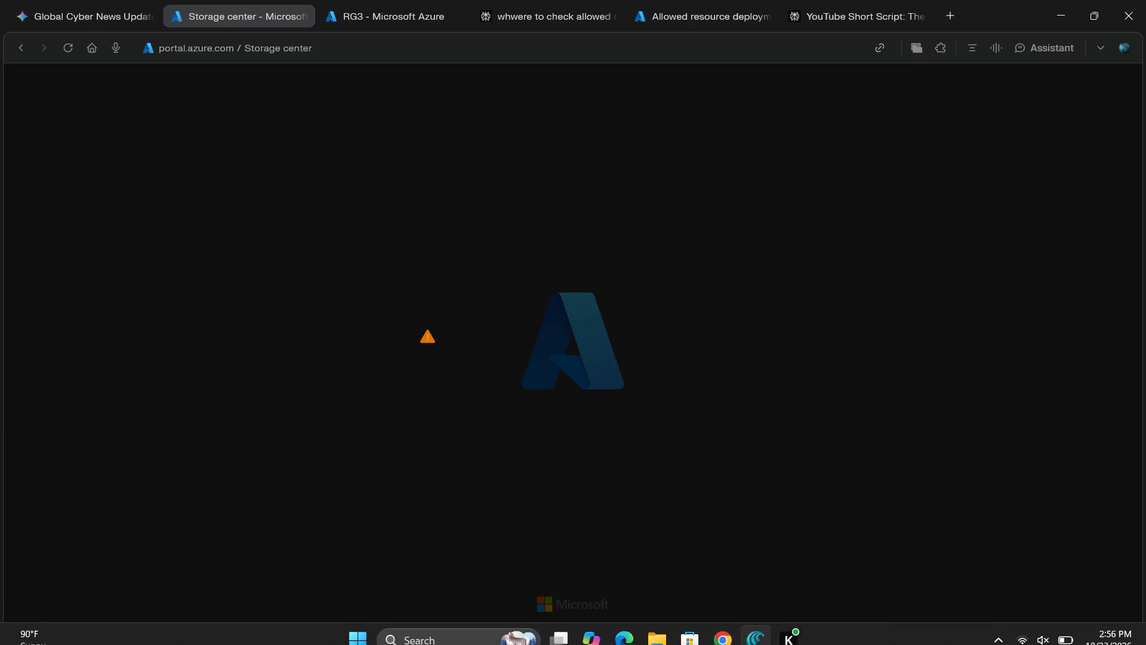
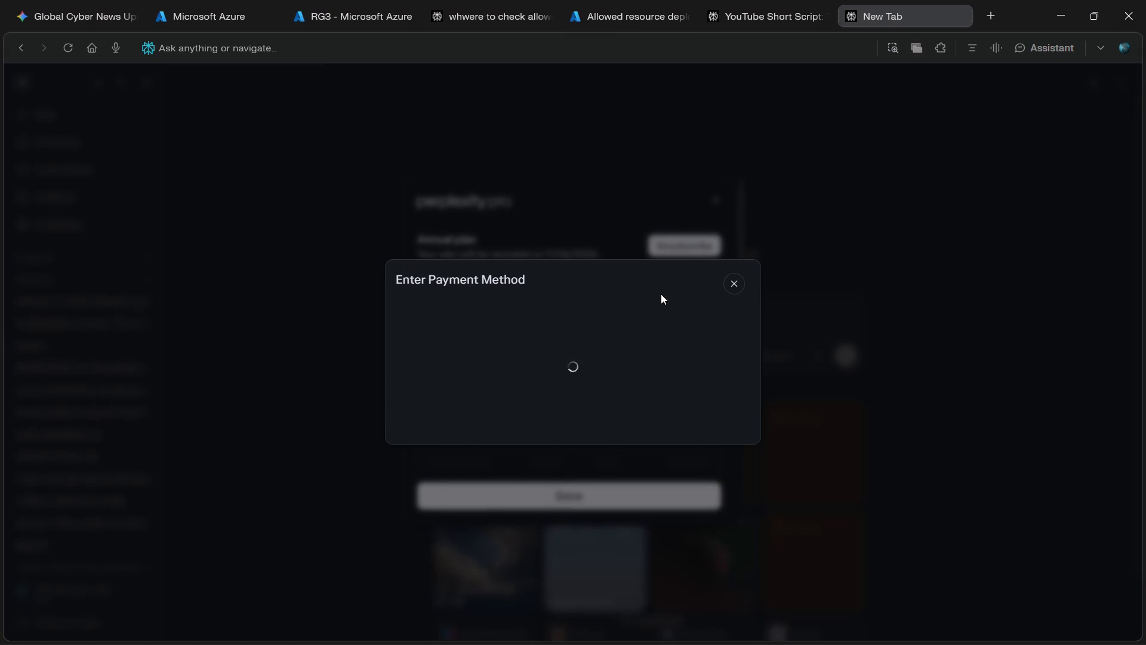
# Return to the Azure portal page after checking the Perplexity answers about creating a storage container and the YouTube Short script.
pyautogui.click(222, 0)
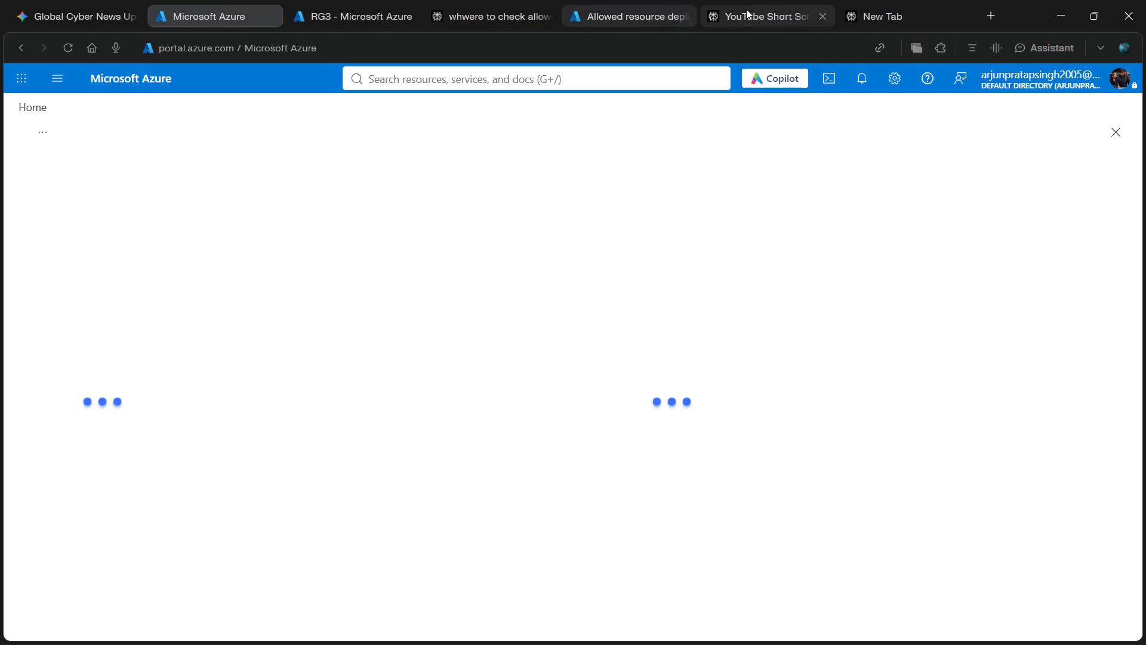
pyautogui.click(489, 0)
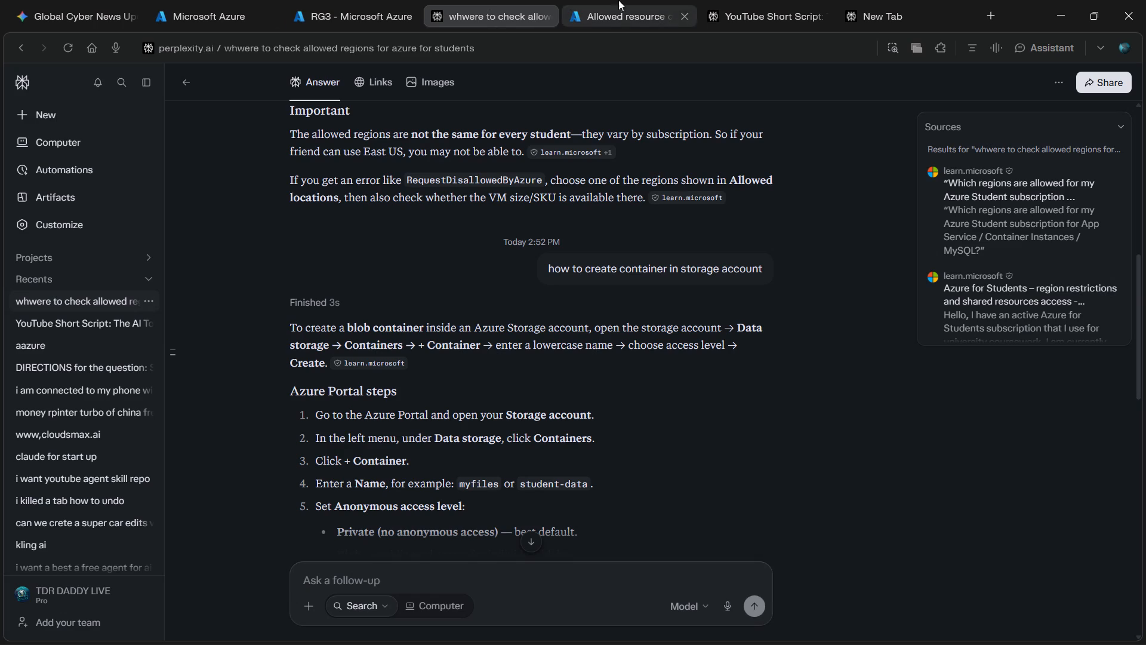
pyautogui.click(763, 0)
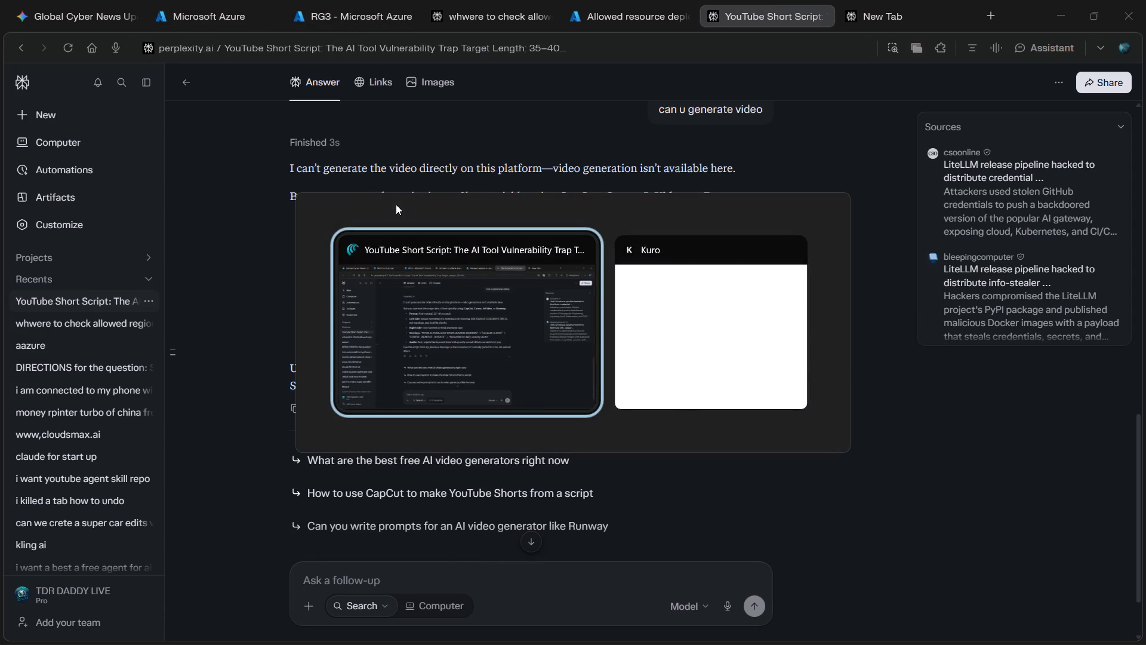
pyautogui.scroll(-1, 667, 381)
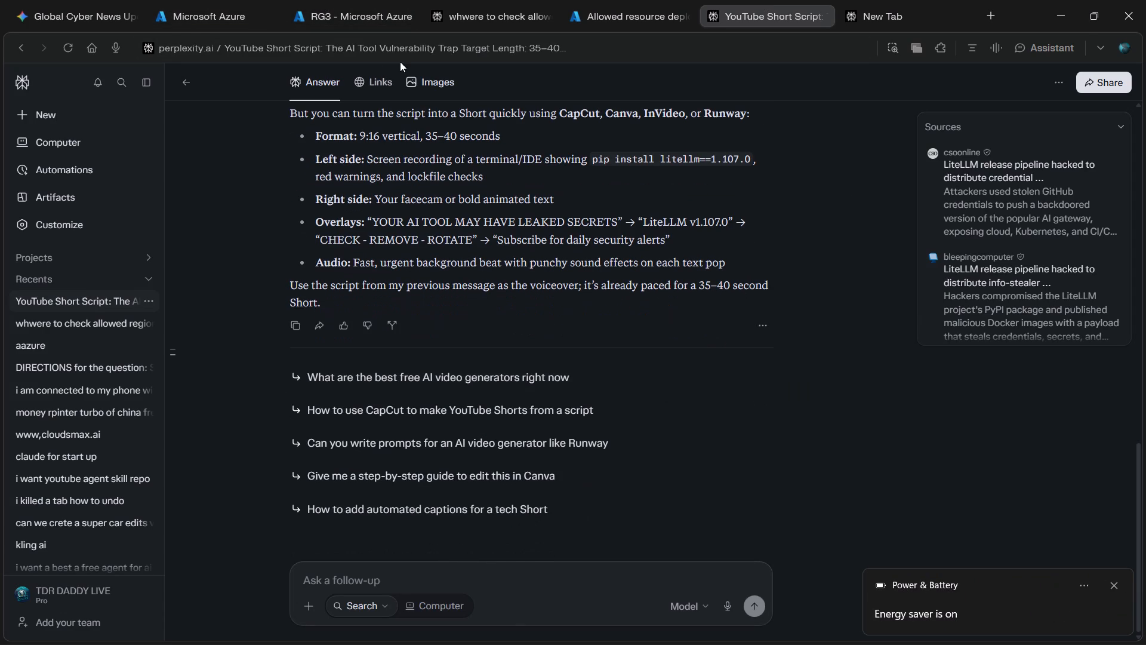
pyautogui.click(322, 0)
pyautogui.click(217, 0)
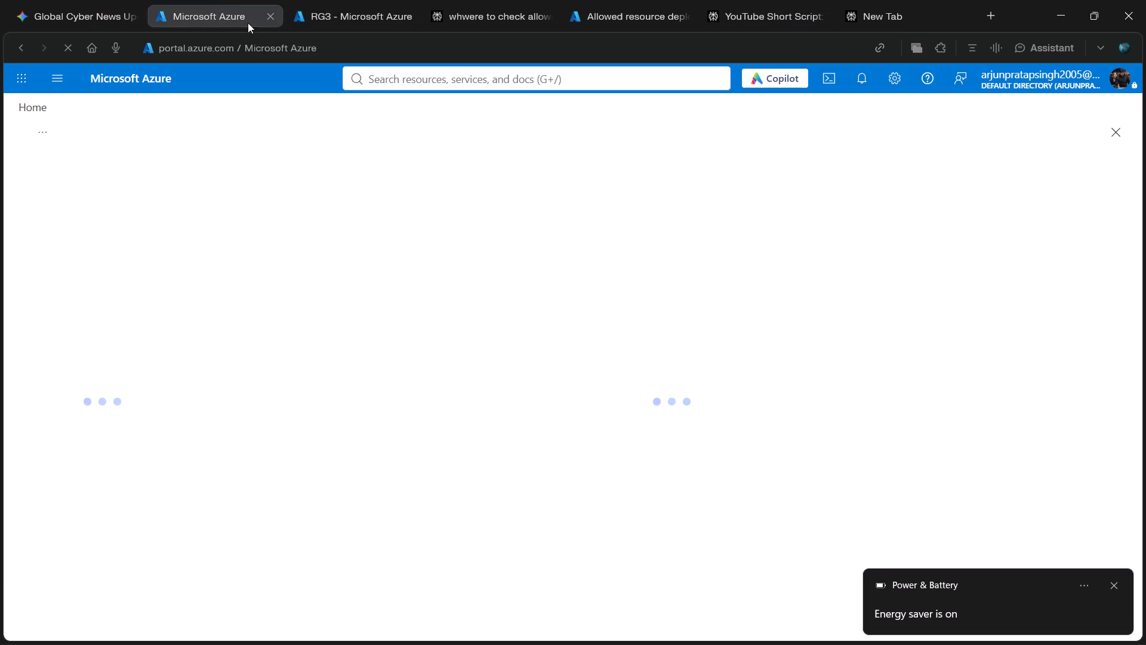
pyautogui.click(492, 315)
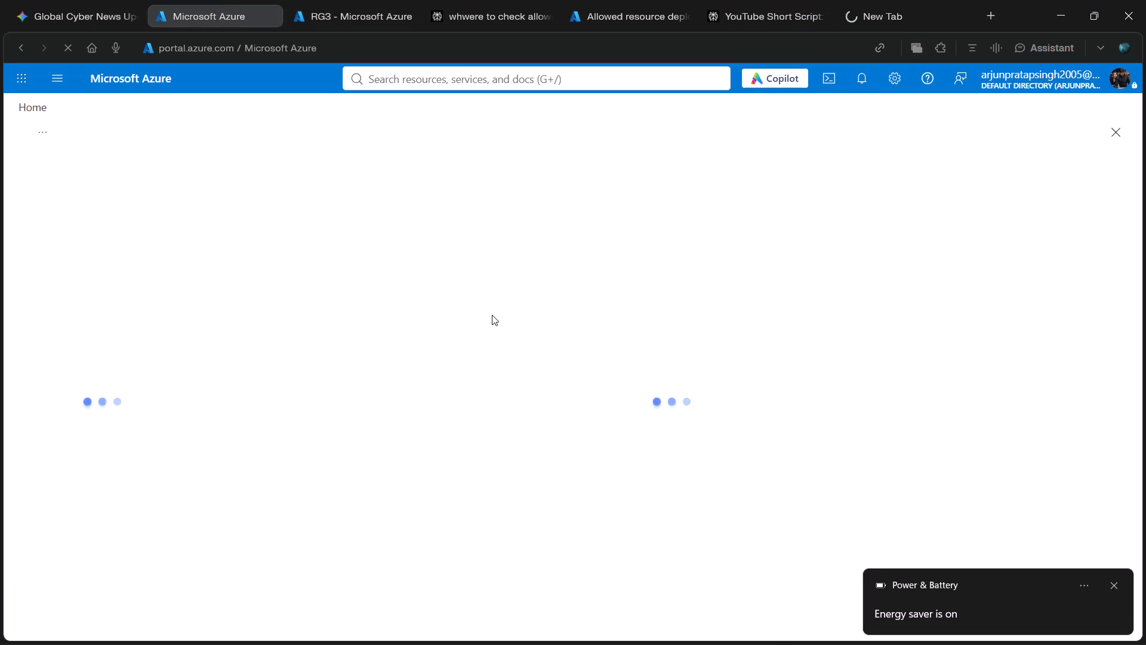
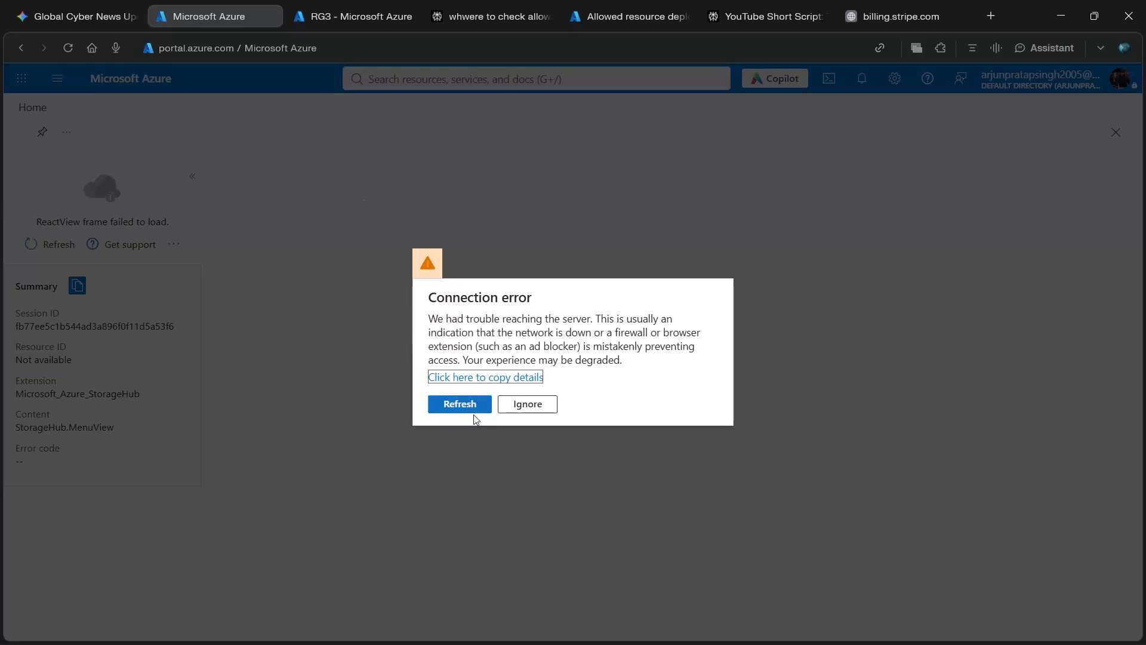
# Refresh the Azure portal page from the connection error dialog.
pyautogui.click(470, 405)
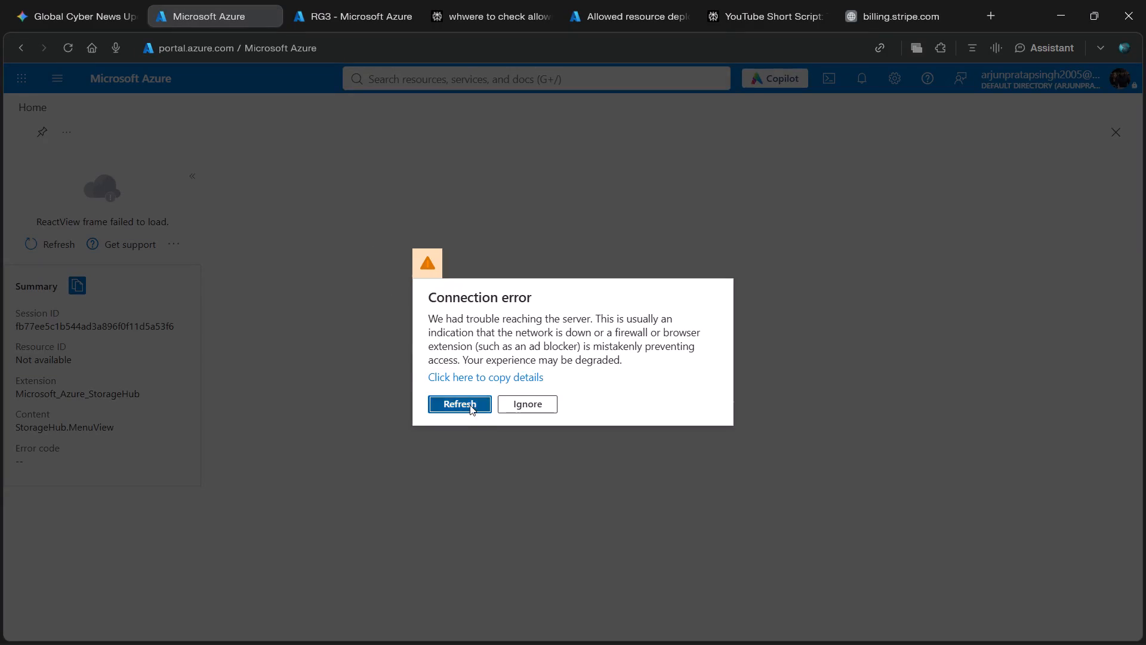
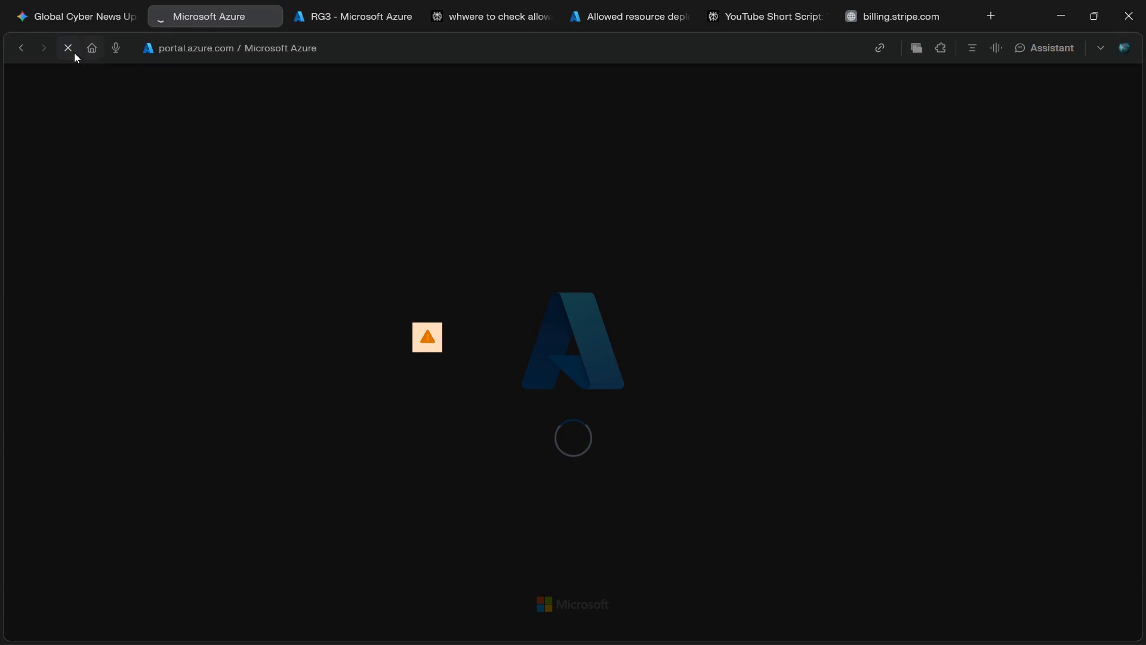
# Refresh the RG3 resource group page from its connection error dialog.
pyautogui.click(335, 0)
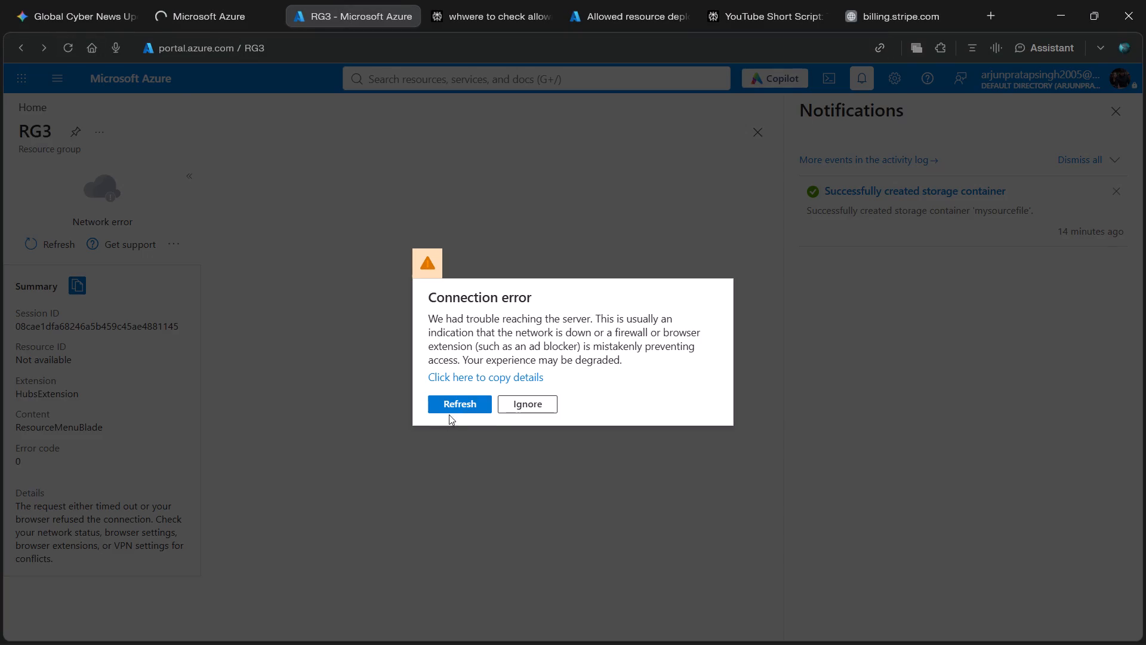
pyautogui.click(462, 399)
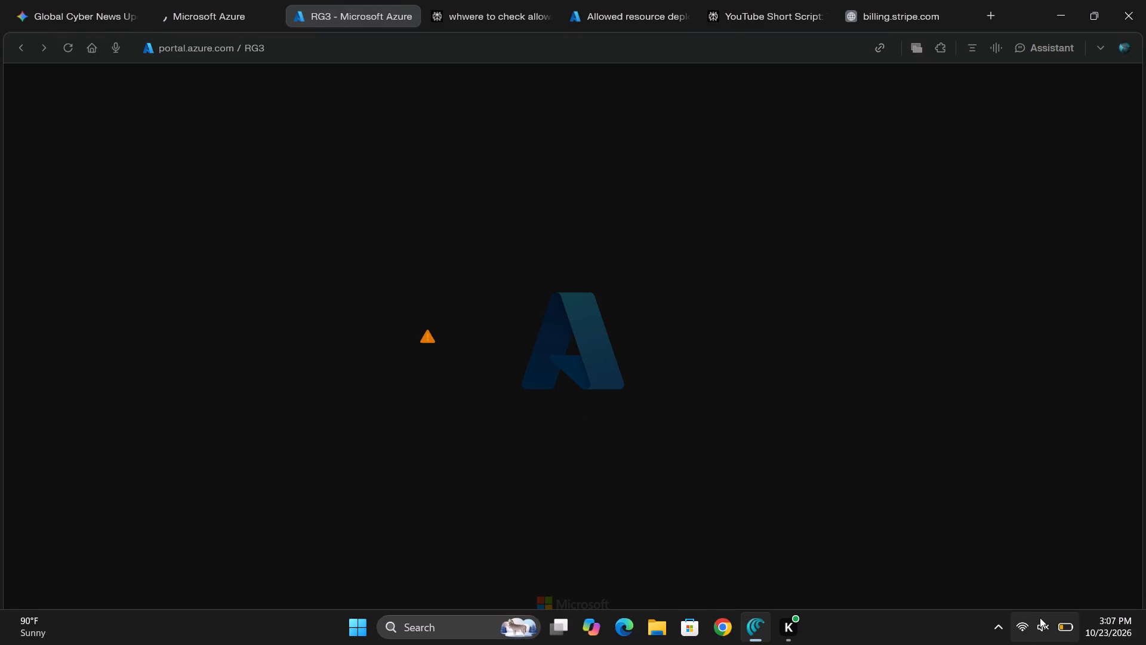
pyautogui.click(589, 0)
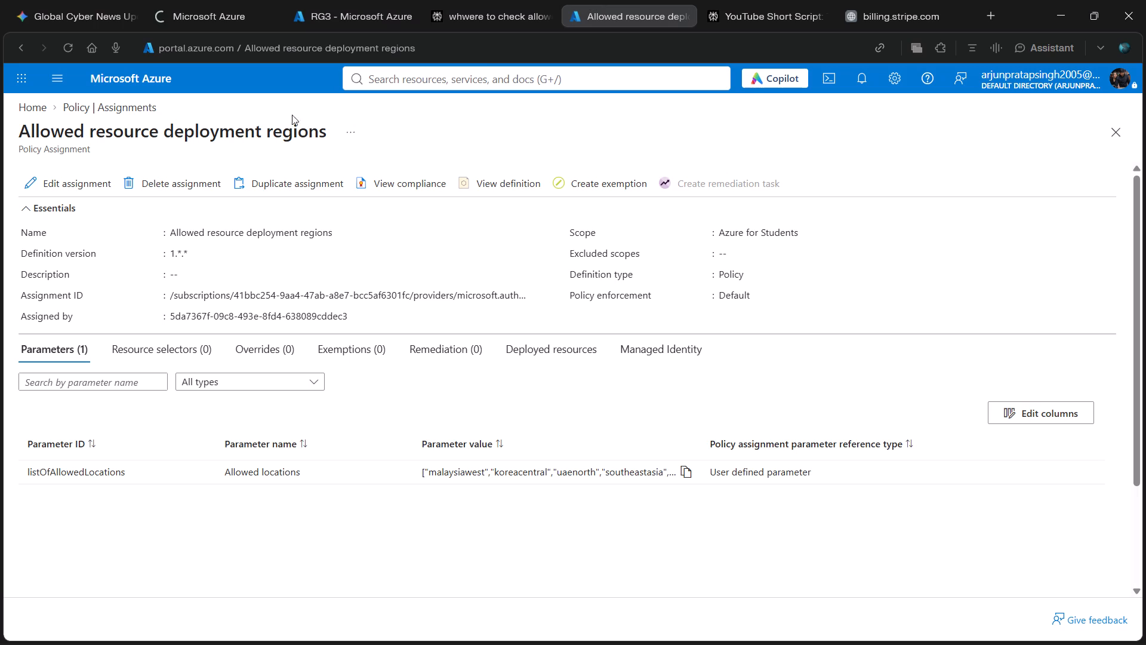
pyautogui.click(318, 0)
# Refresh the other Azure portal page from its offline screen.
pyautogui.click(232, 0)
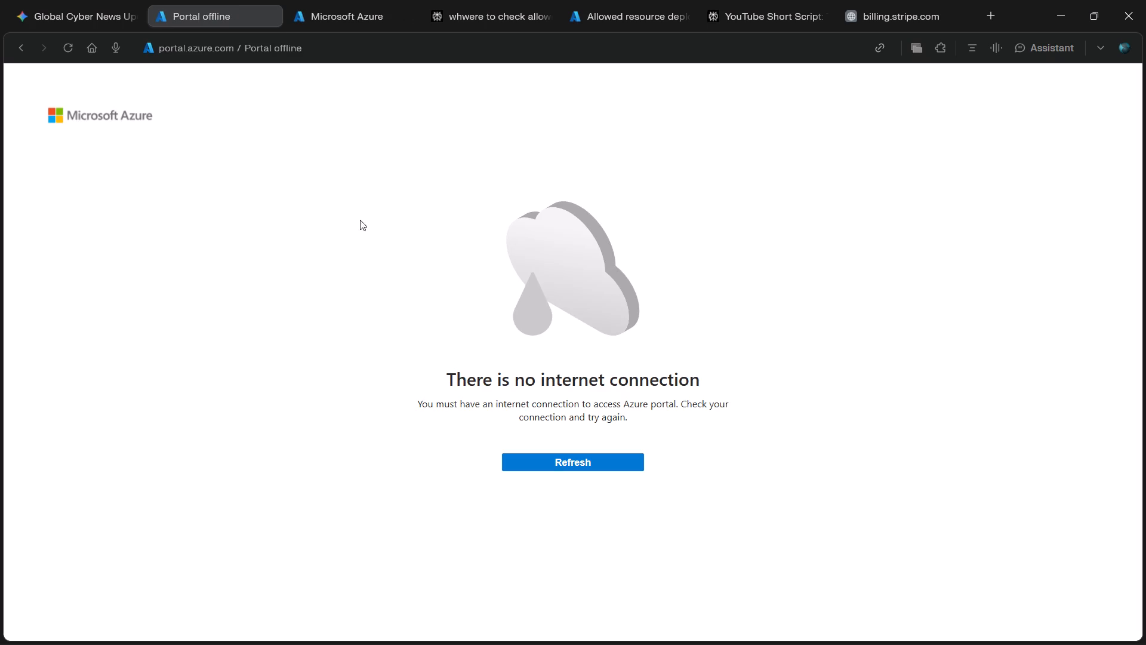
pyautogui.click(550, 461)
pyautogui.click(550, 461)
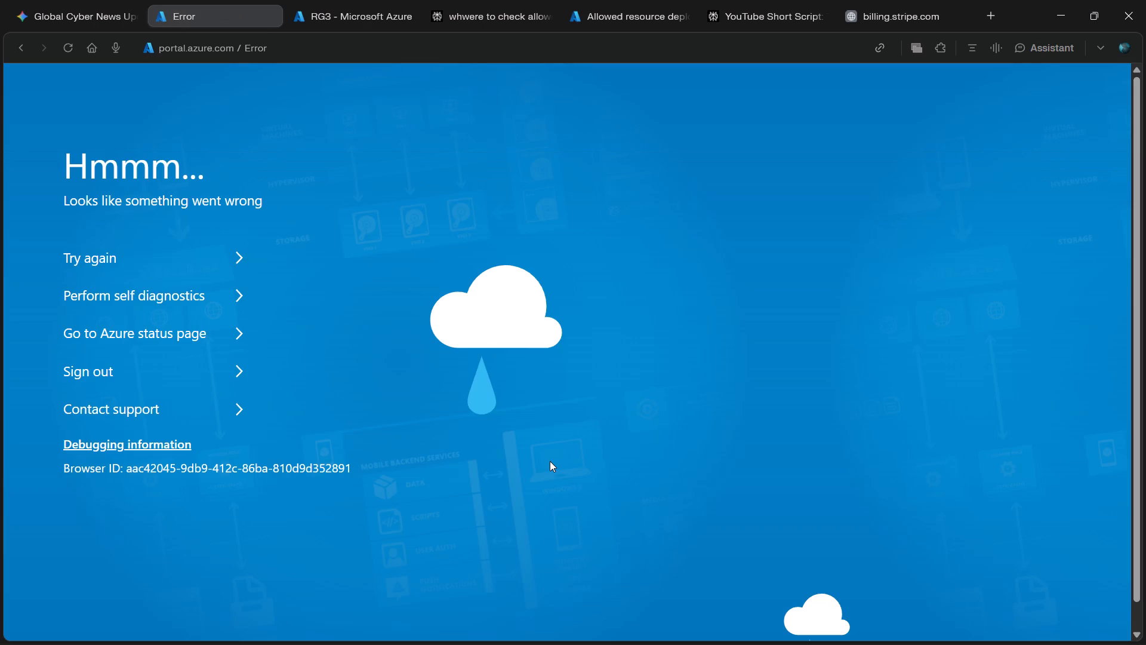
# Check the resource list on the reloaded RG3 resource group page.
pyautogui.click(345, 0)
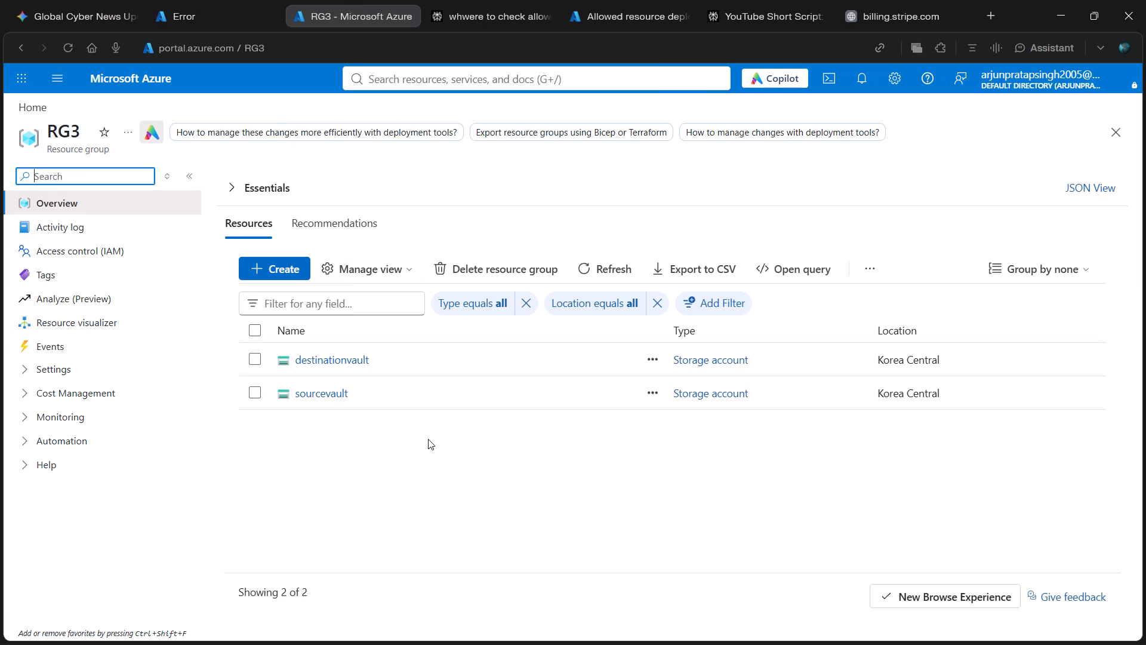
# Return to the Azure portal page and navigate back from its error screen to load the portal again.
pyautogui.click(220, 8)
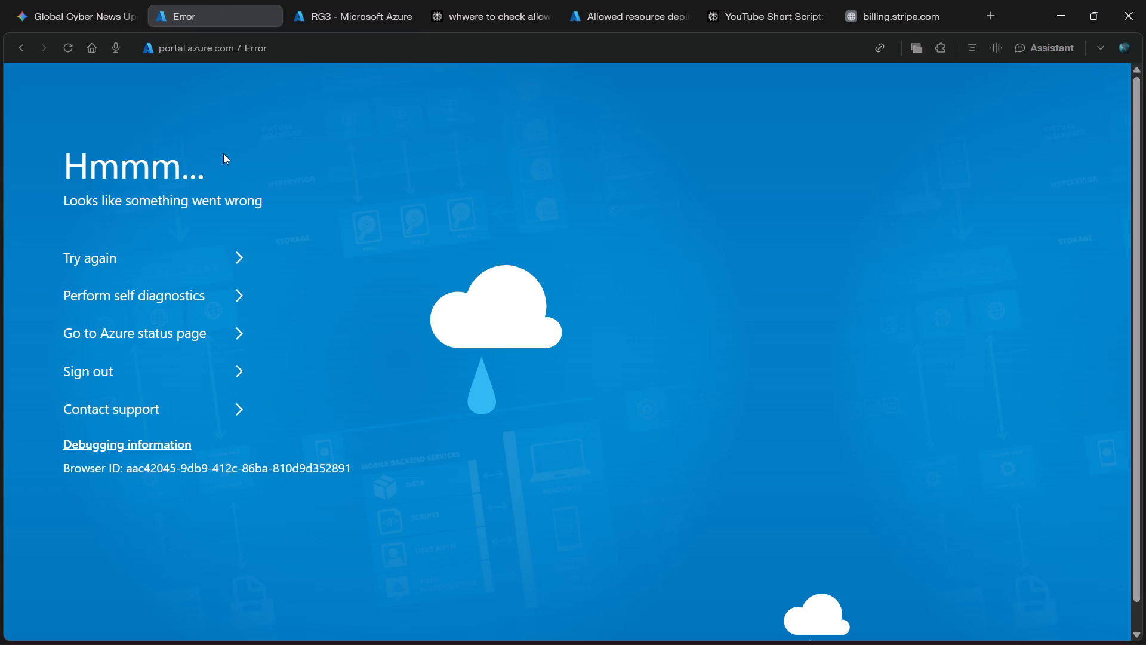
pyautogui.hscroll(6, 216, 276)
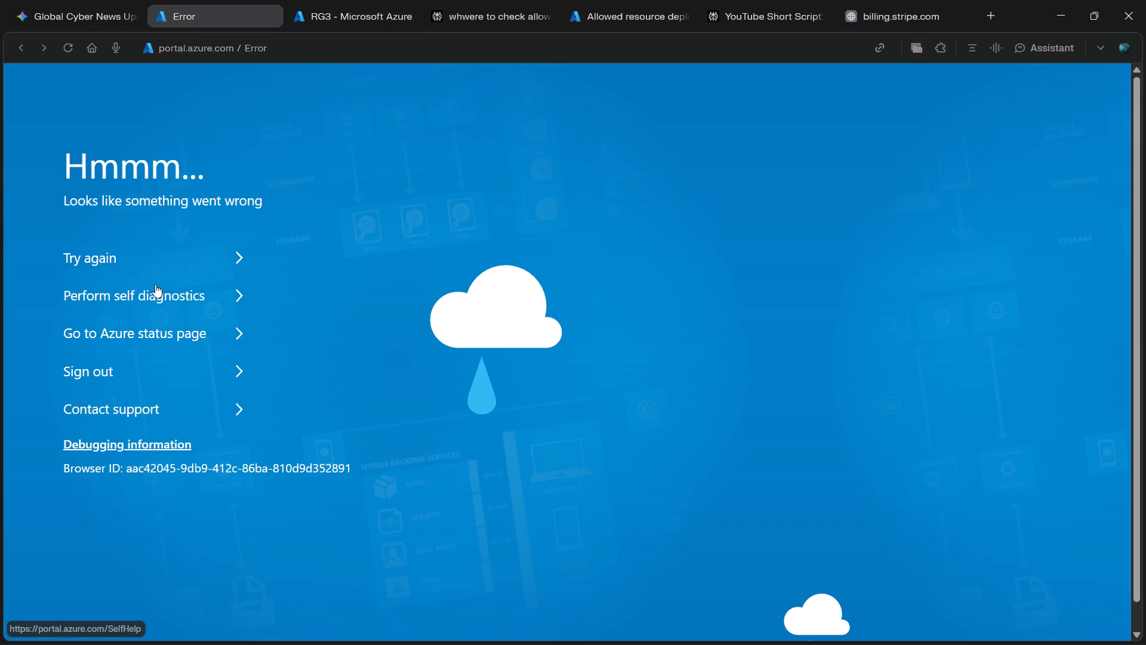
pyautogui.hscroll(7, 184, 219)
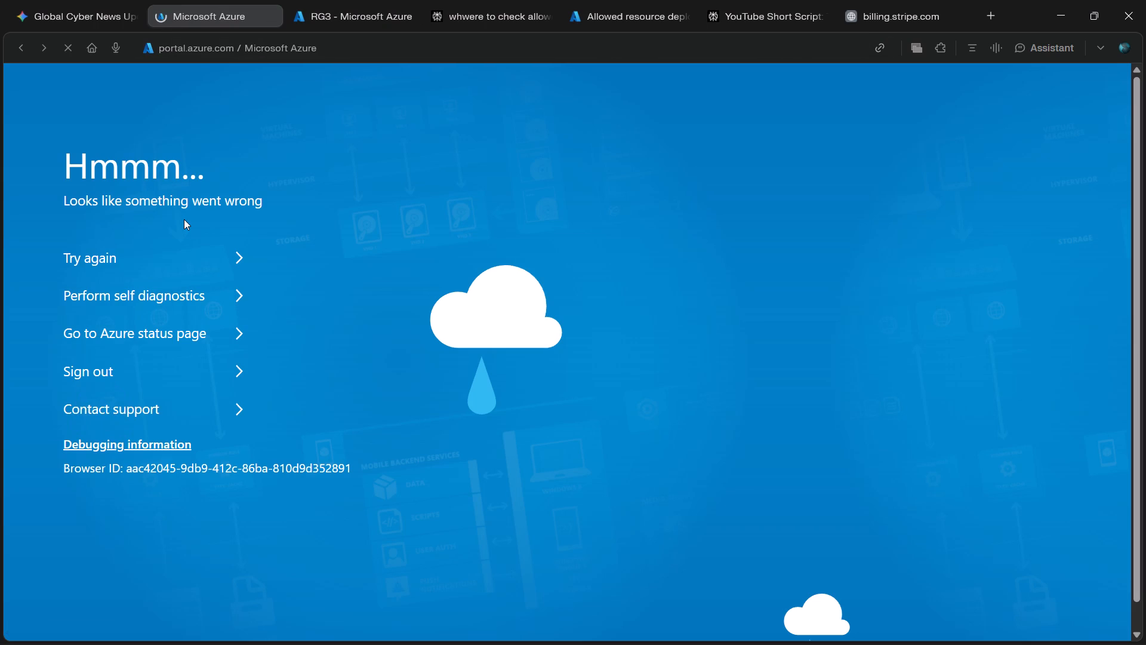